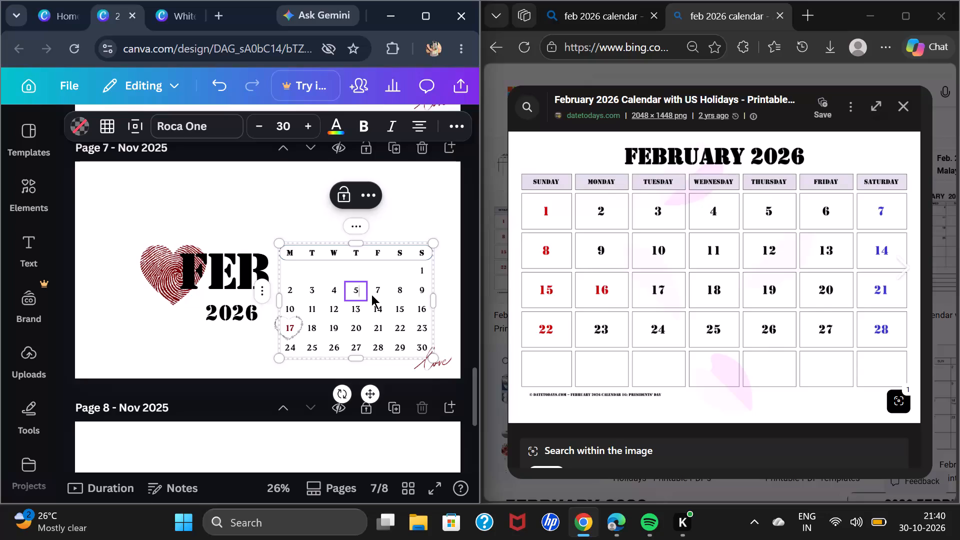
# Renumber the Friday, Saturday and Sunday cells of the FEB 2026 calendar's first full week as 6, 7 and 8.
pyautogui.click(371, 294)
pyautogui.press('6')
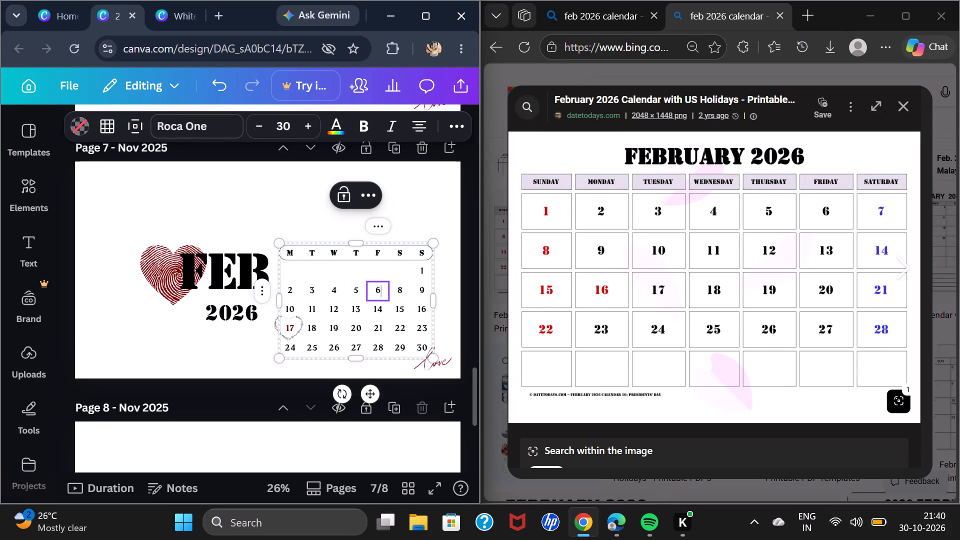
pyautogui.click(402, 287)
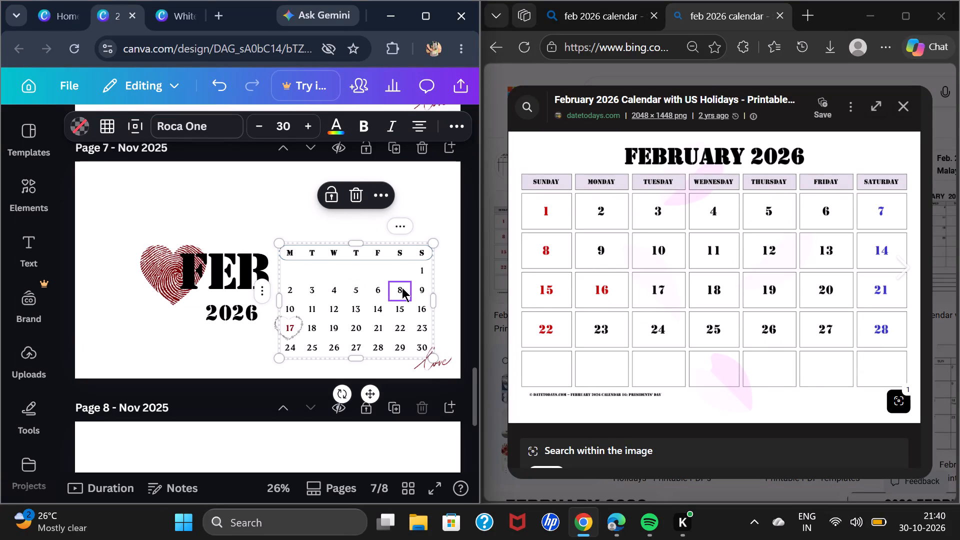
pyautogui.press('7')
pyautogui.click(418, 290)
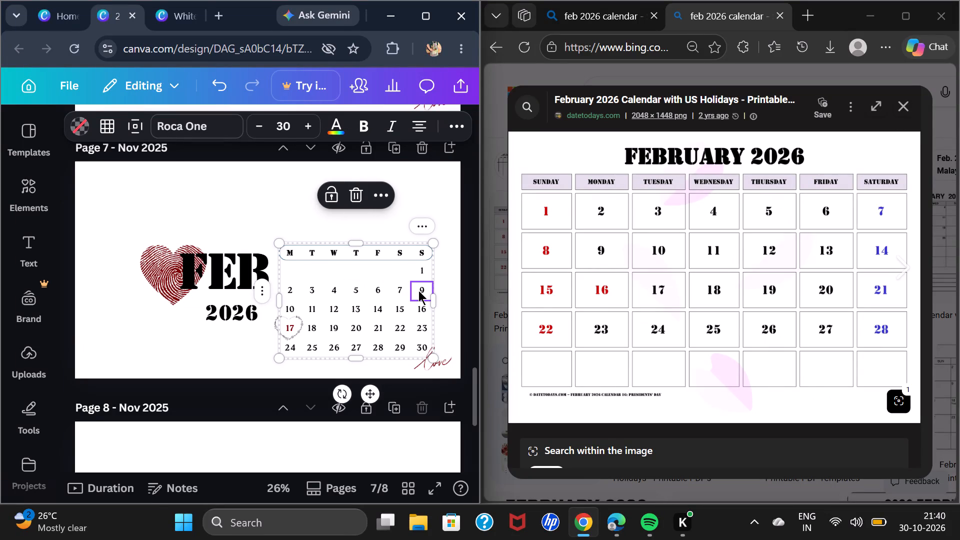
pyautogui.press('8')
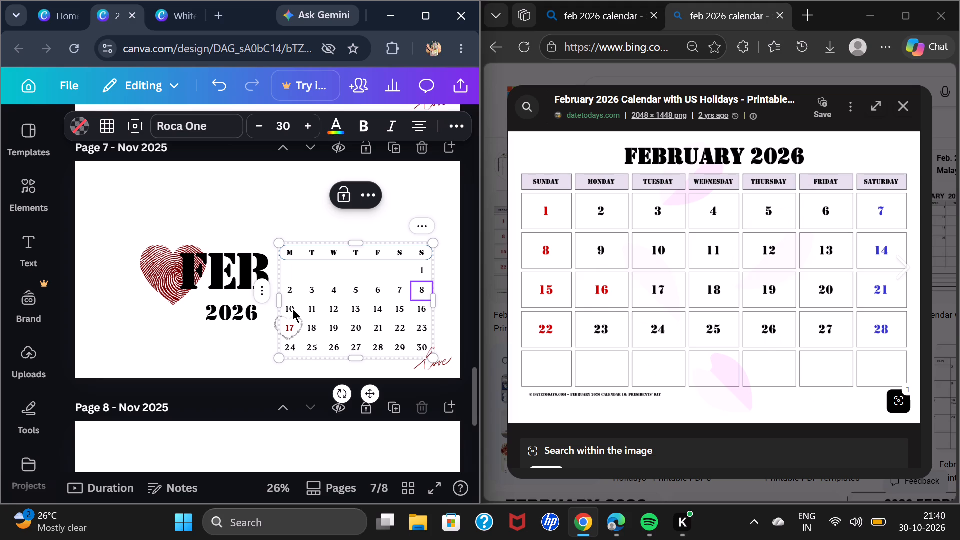
# Renumber the next week of the FEB 2026 calendar, Monday to Sunday, as 9 through 15.
pyautogui.click(292, 308)
pyautogui.press('9')
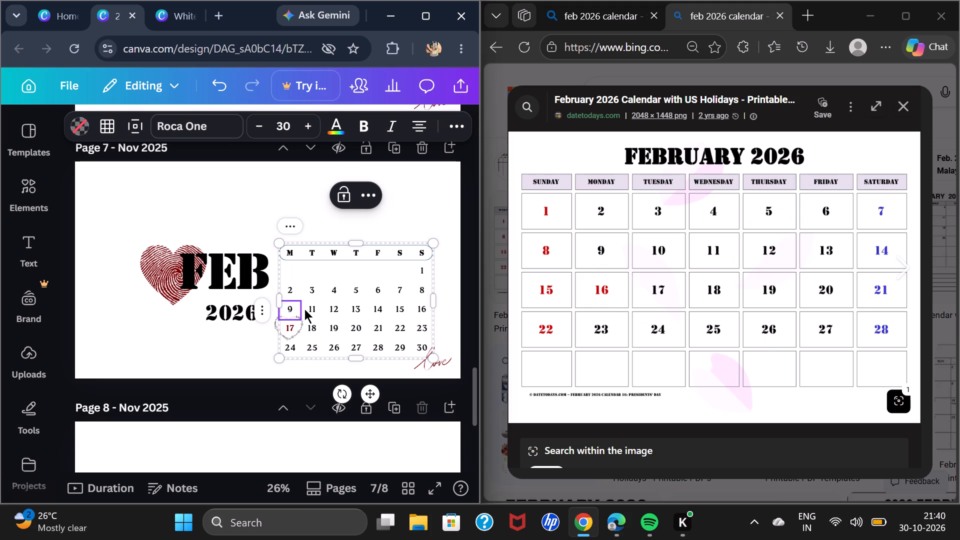
pyautogui.click(311, 309)
pyautogui.write('10')
pyautogui.click(338, 308)
pyautogui.write('11')
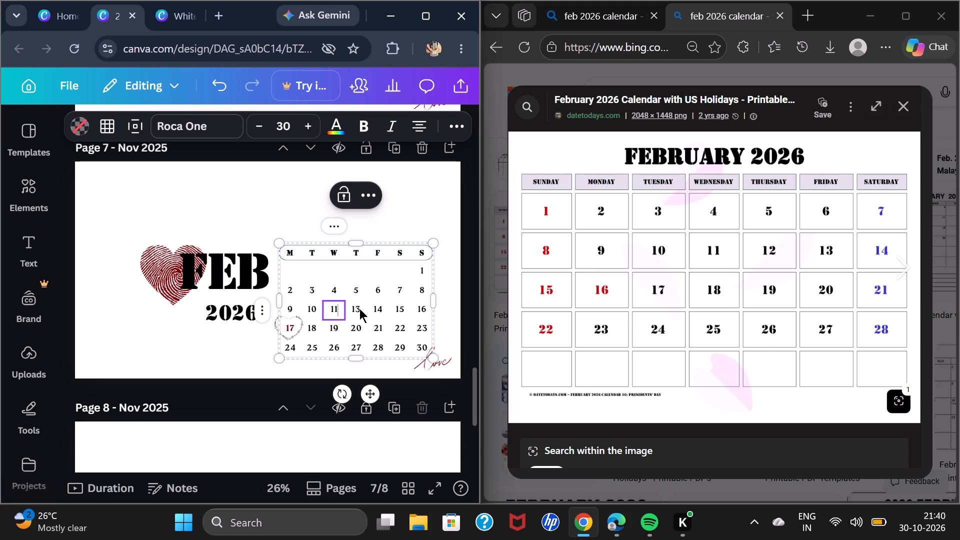
pyautogui.click(355, 312)
pyautogui.write('12')
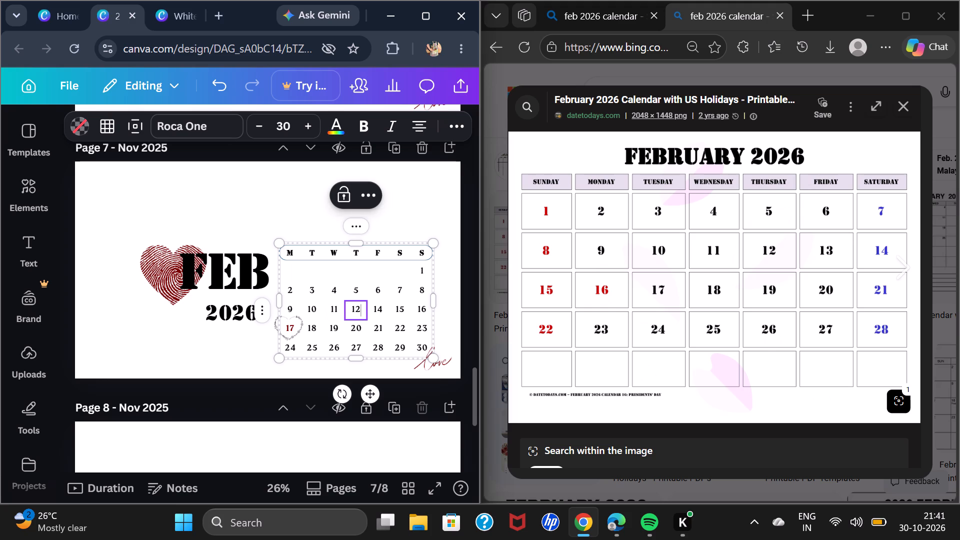
pyautogui.click(373, 307)
pyautogui.write('13')
pyautogui.click(401, 305)
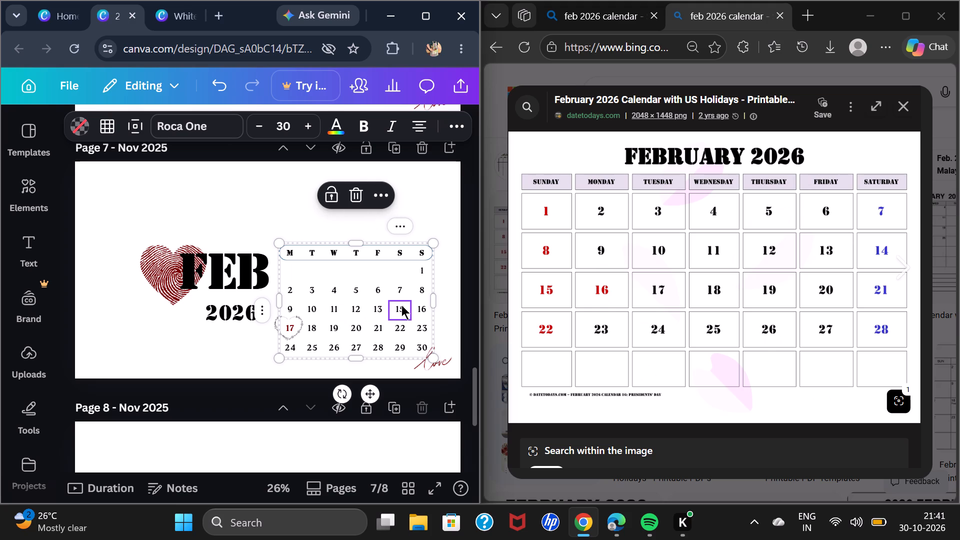
pyautogui.write('14')
pyautogui.click(419, 307)
pyautogui.write('15')
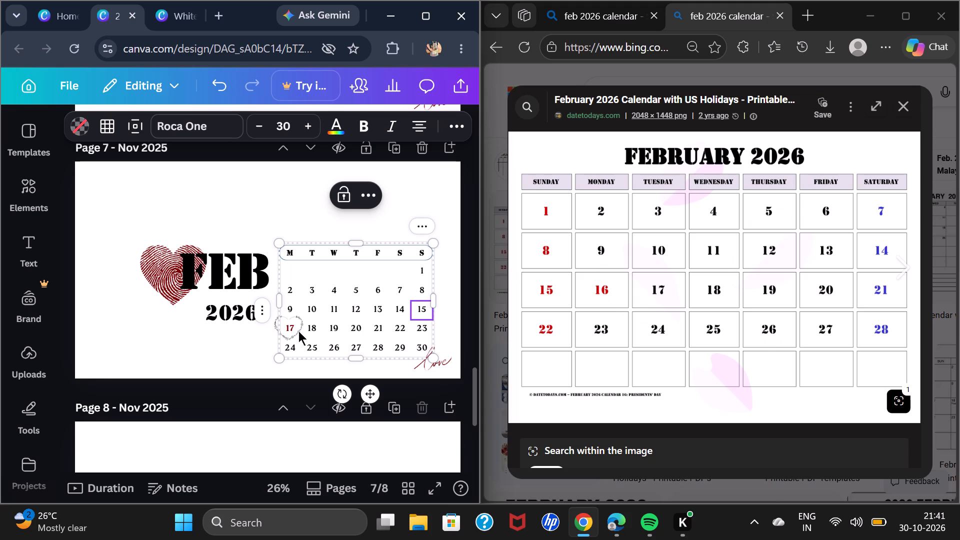
# Renumber the week after the 15th in the FEB 2026 calendar, Monday to Sunday, as 16 through 22.
pyautogui.click(291, 327)
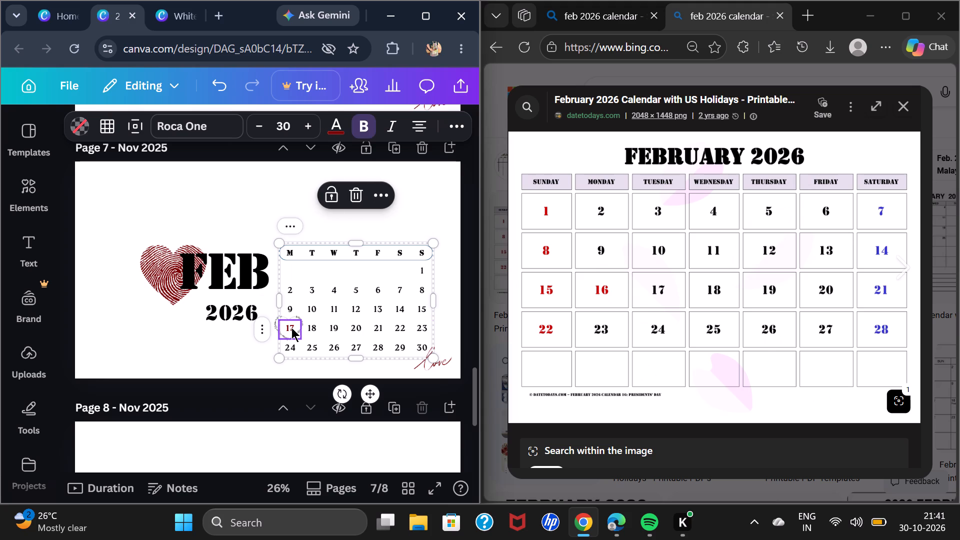
pyautogui.write('16')
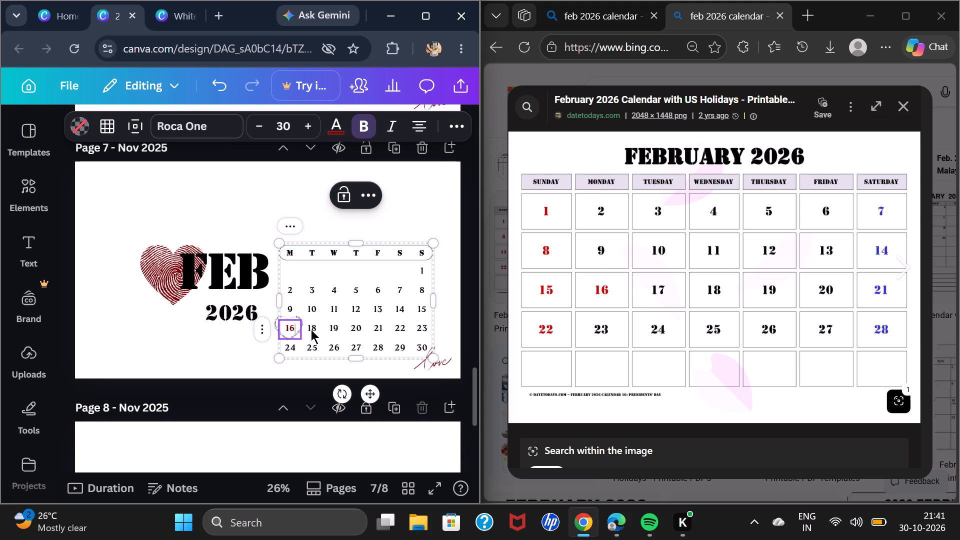
pyautogui.click(311, 329)
pyautogui.write('17')
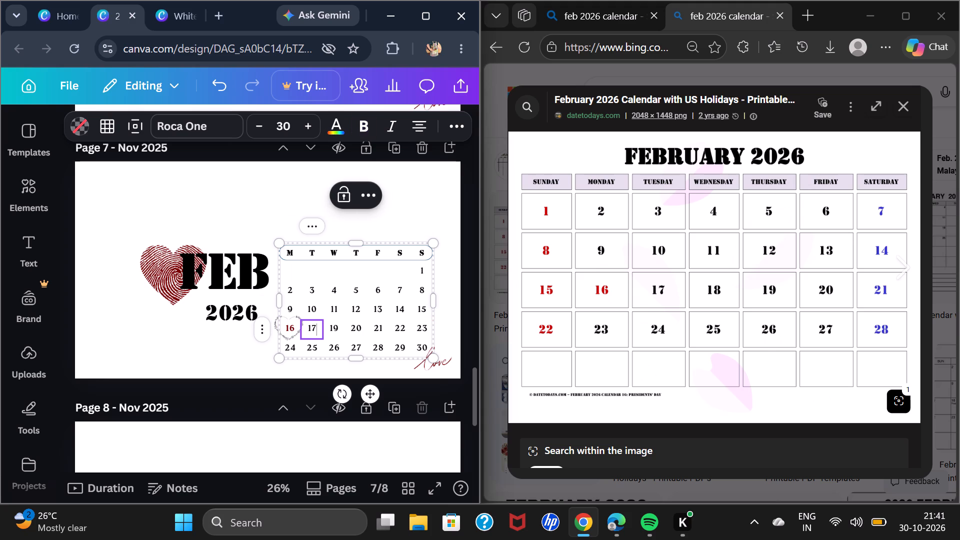
pyautogui.click(334, 327)
pyautogui.write('18')
pyautogui.click(354, 325)
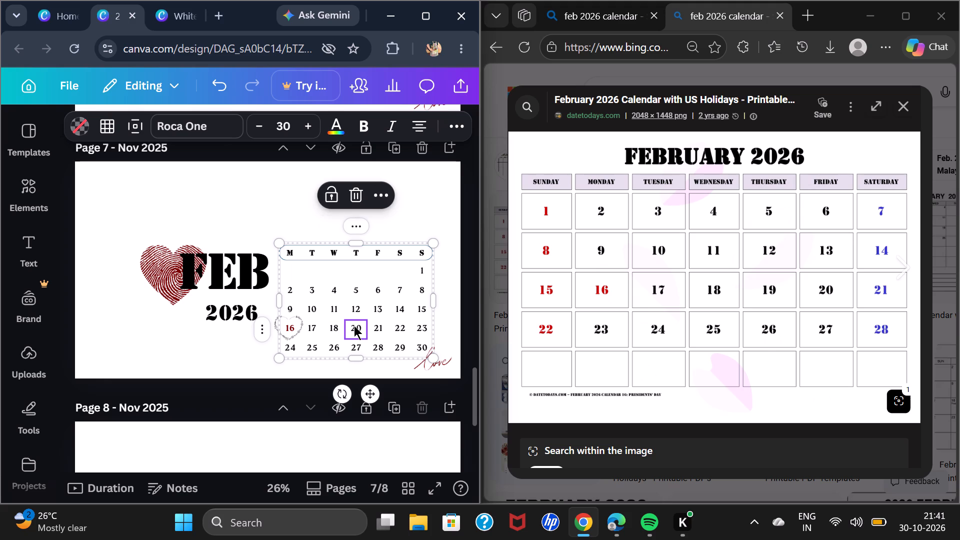
pyautogui.press('1')
pyautogui.press('9')
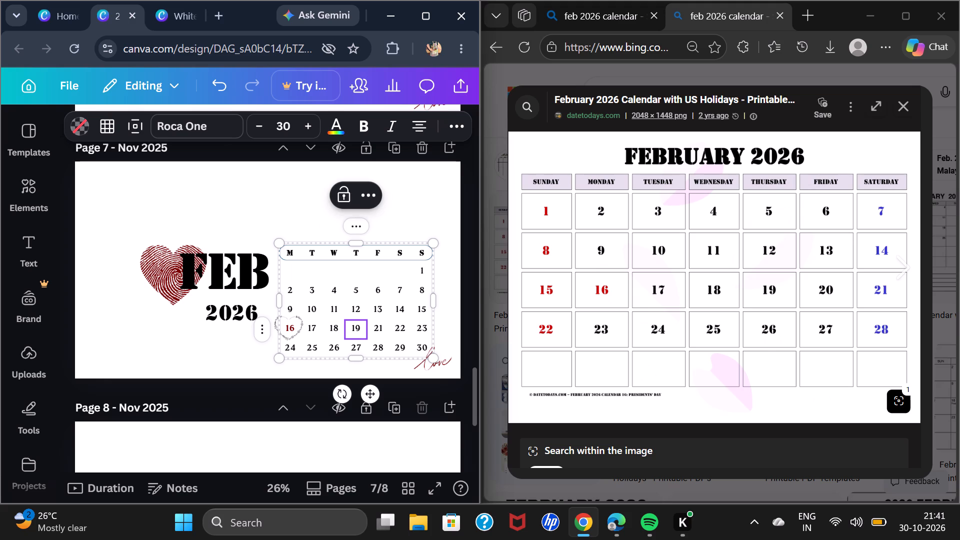
pyautogui.click(377, 326)
pyautogui.write('20')
pyautogui.click(398, 326)
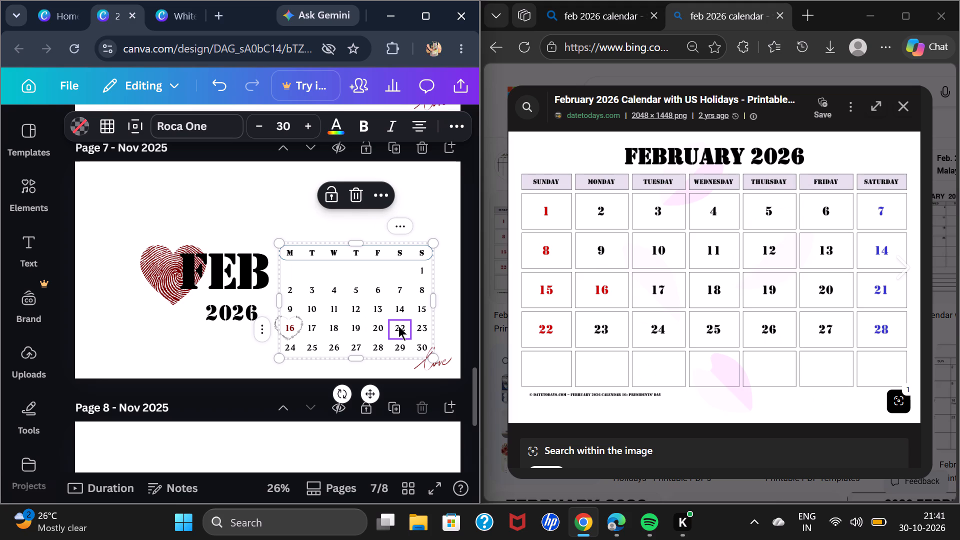
pyautogui.write('21')
pyautogui.click(427, 323)
pyautogui.write('22')
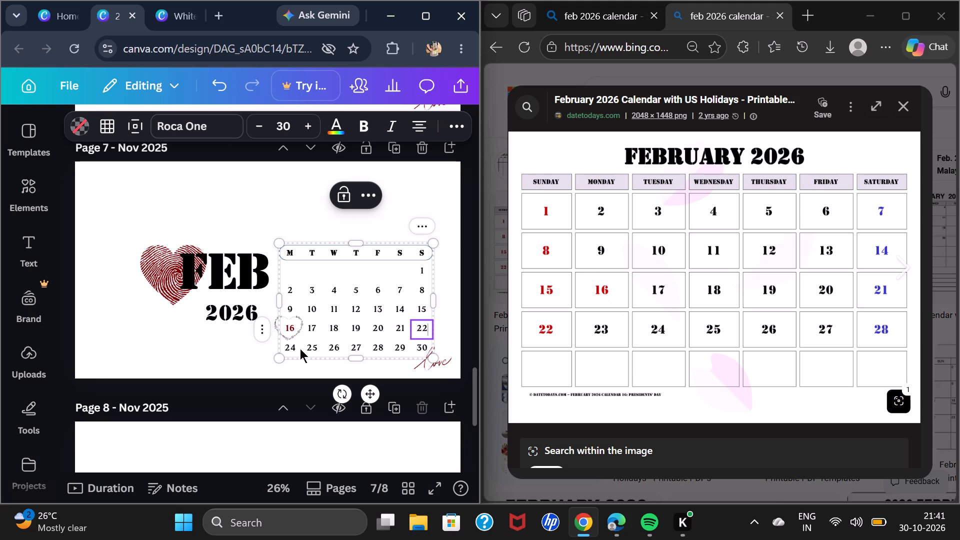
# Renumber the FEB 2026 calendar's last week as 23 through 28 from Monday to Saturday, and clear its Sunday cell.
pyautogui.click(293, 348)
pyautogui.write('23')
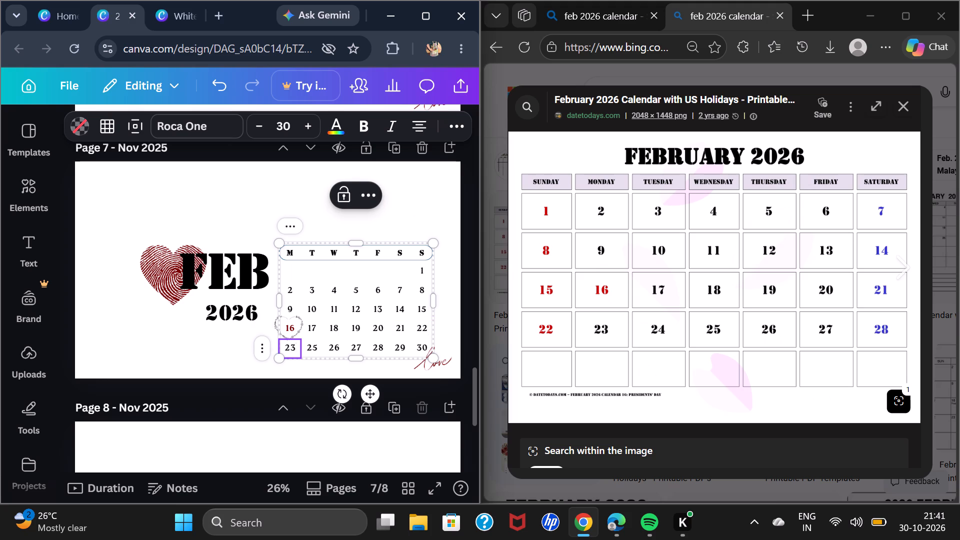
pyautogui.click(313, 348)
pyautogui.write('24')
pyautogui.click(331, 346)
pyautogui.write('25')
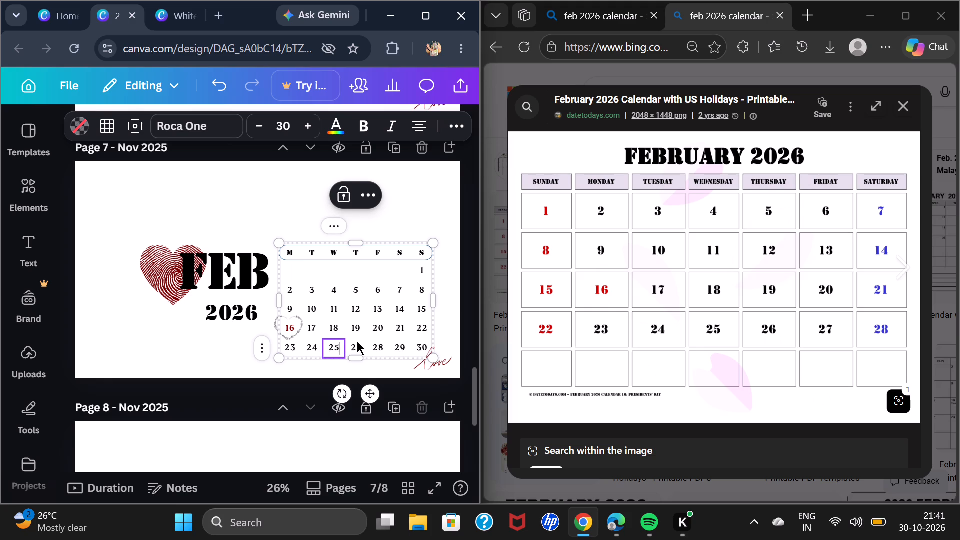
pyautogui.click(357, 341)
pyautogui.write('26')
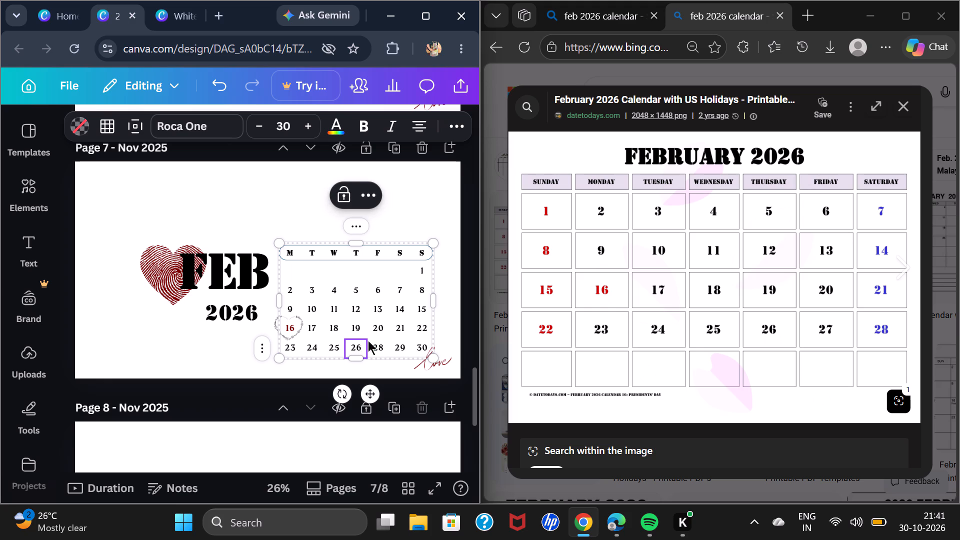
pyautogui.click(376, 342)
pyautogui.write('27')
pyautogui.click(400, 343)
pyautogui.write('28')
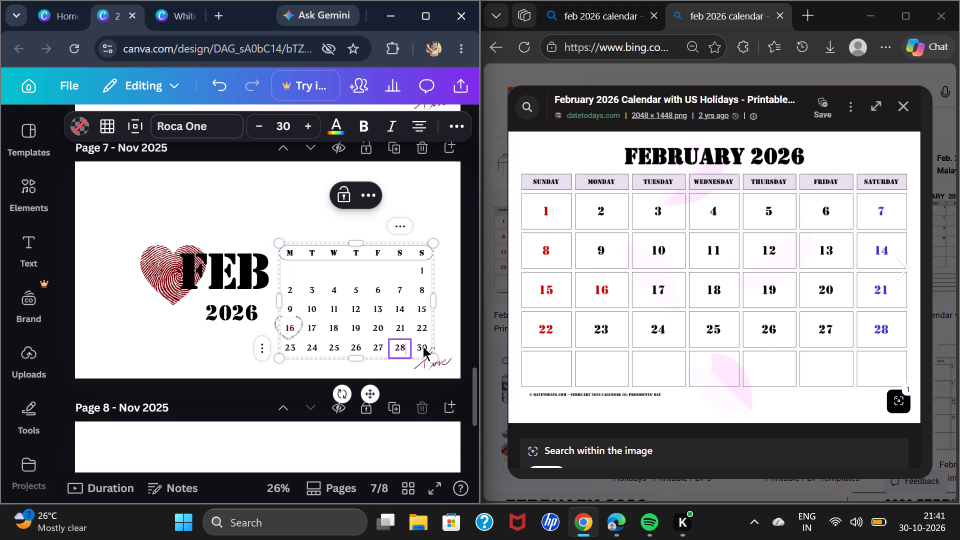
pyautogui.click(423, 346)
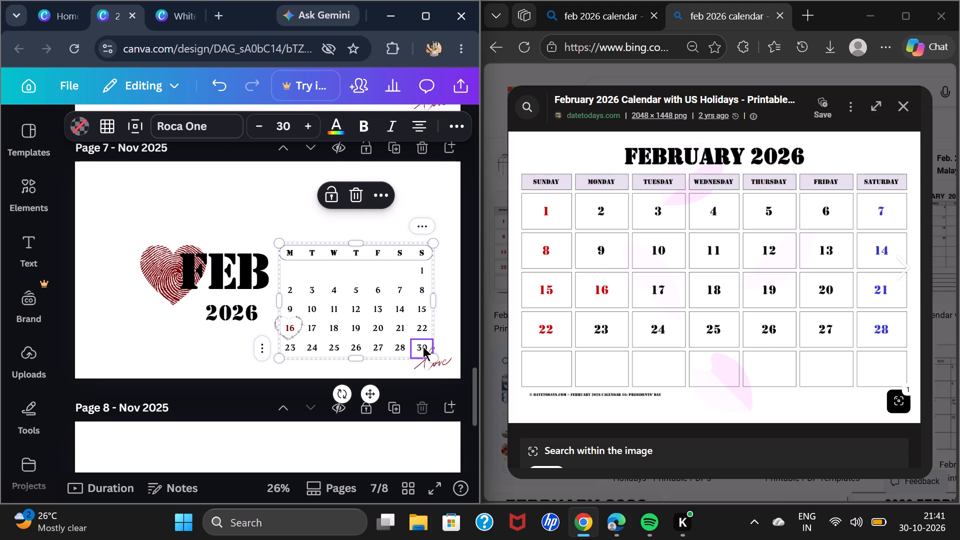
pyautogui.press('BackSpace')
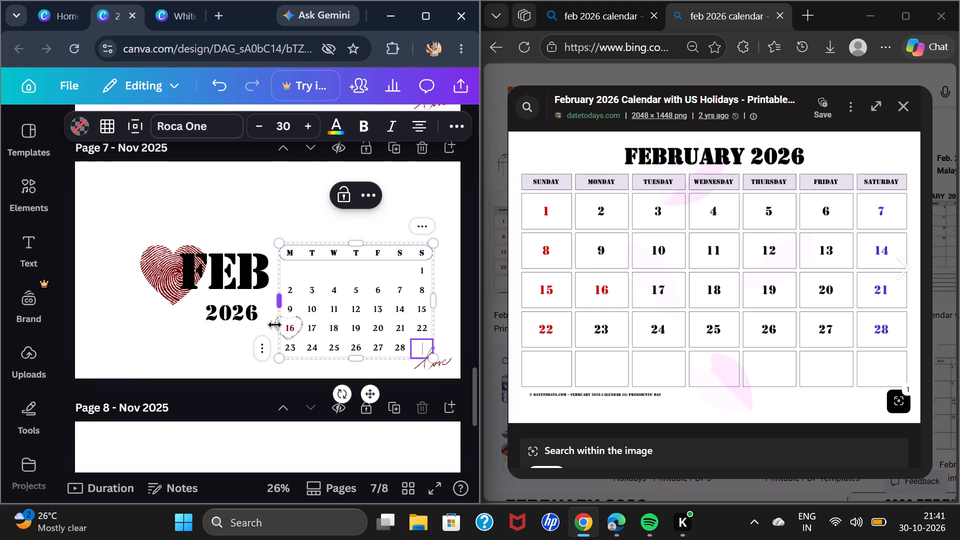
pyautogui.click(235, 338)
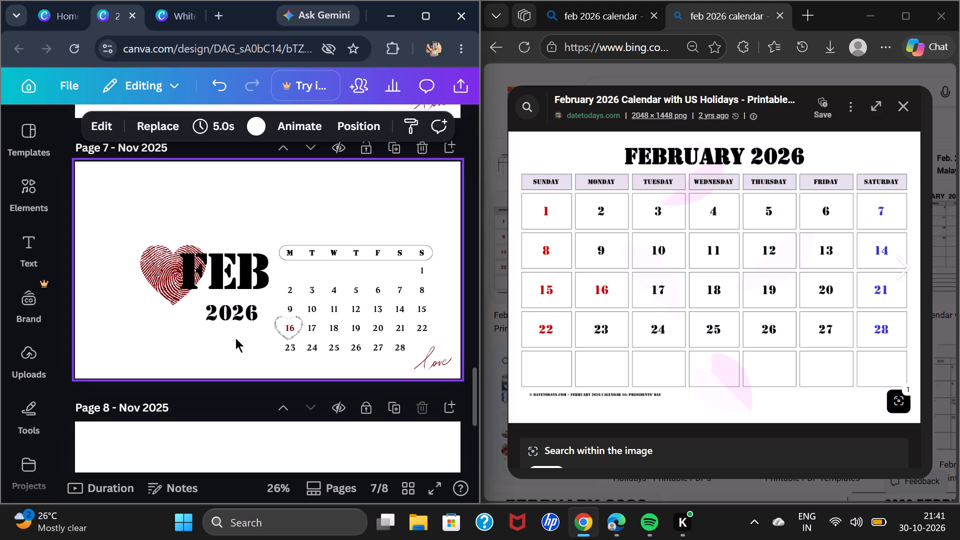
# Move the small heart outline off the 16 to the empty area below the fingerprint heart.
pyautogui.click(298, 321)
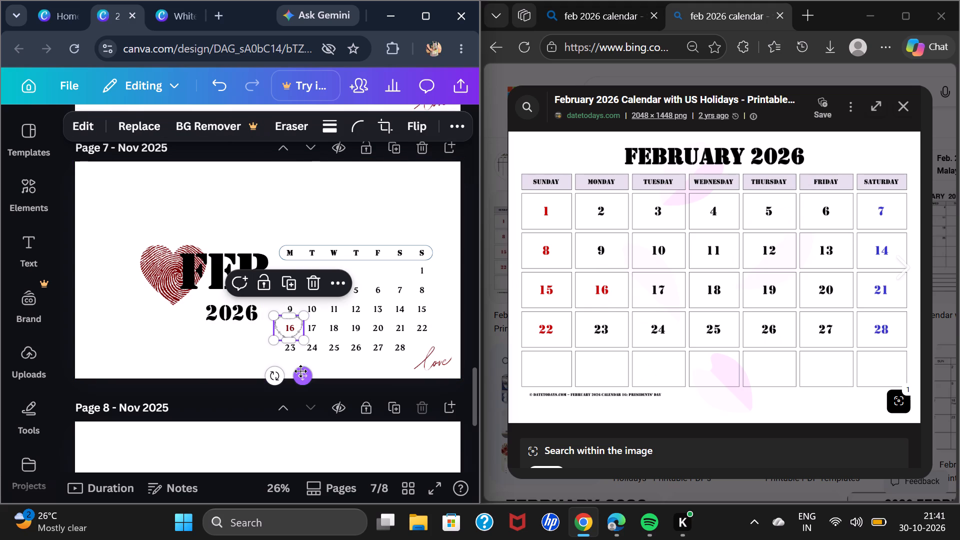
pyautogui.moveTo(300, 371); pyautogui.dragTo(173, 384)
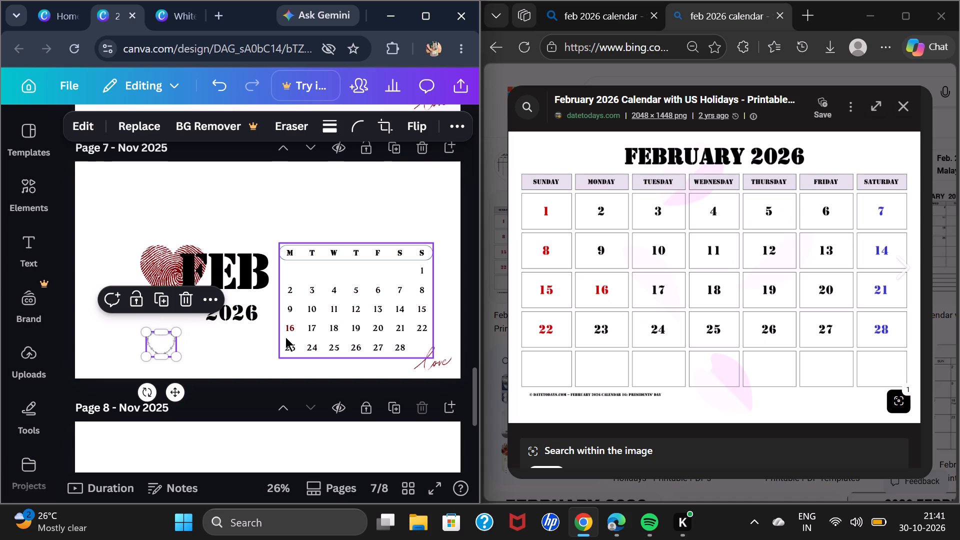
# Change the text colour of the 16 in the FEB 2026 calendar to black.
pyautogui.click(288, 332)
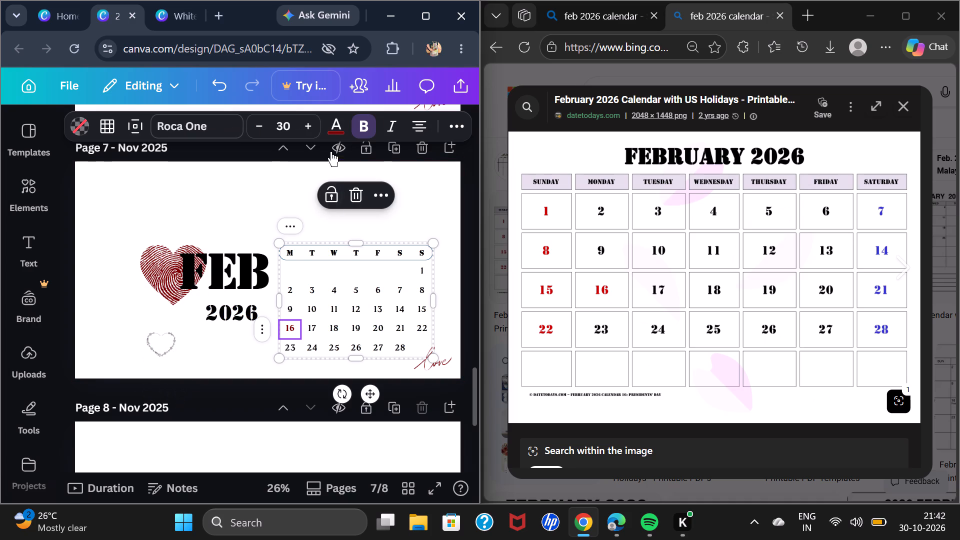
pyautogui.click(339, 127)
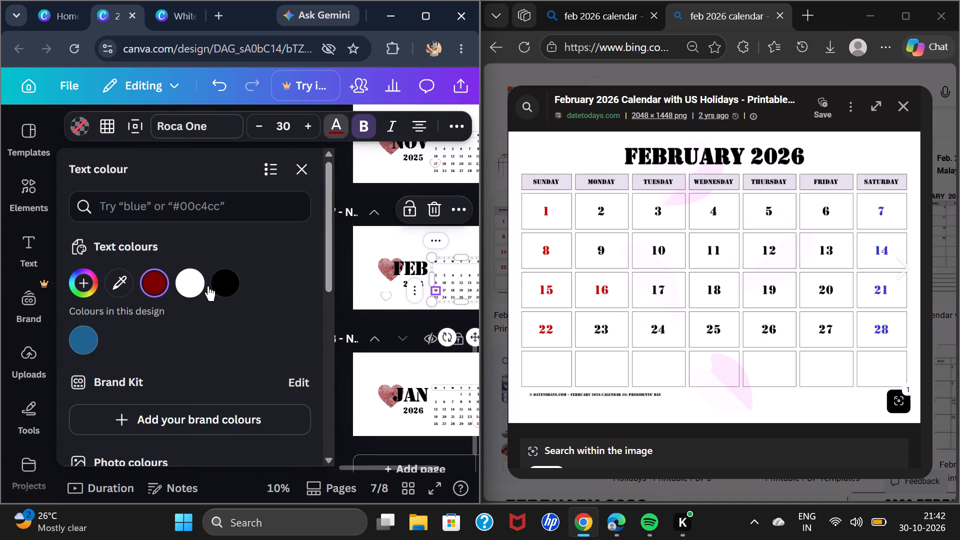
pyautogui.click(220, 286)
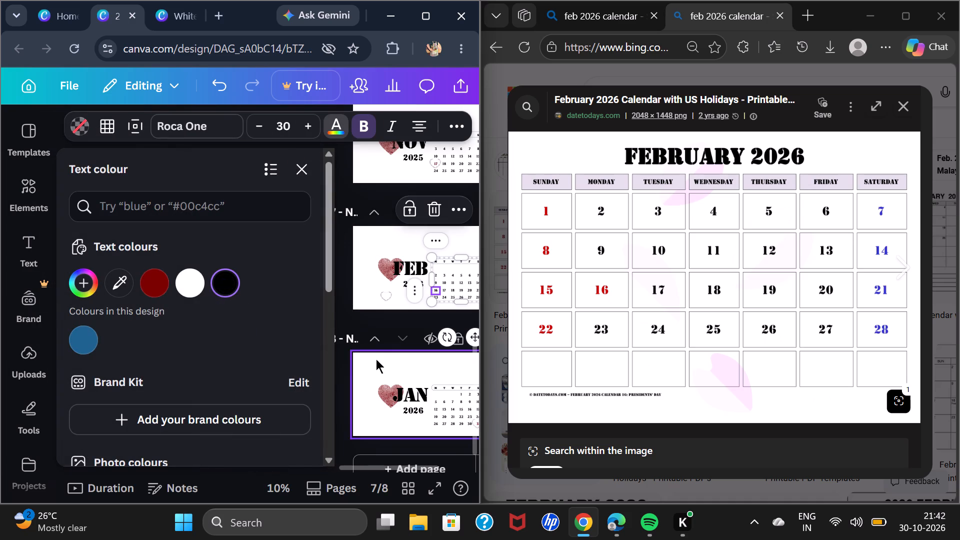
pyautogui.click(373, 371)
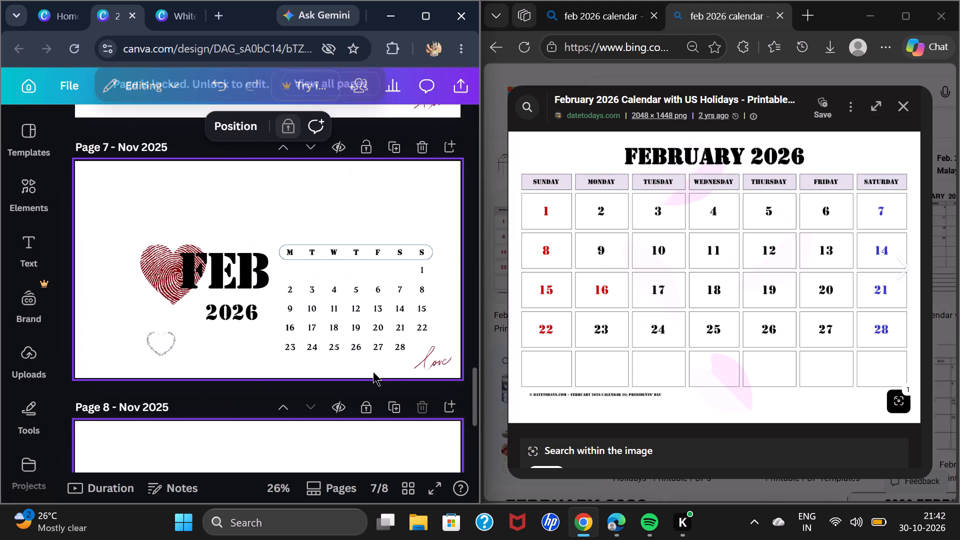
# Change the text colour of the 14 in the FEB 2026 calendar to dark red.
pyautogui.scroll(1, 373, 371)
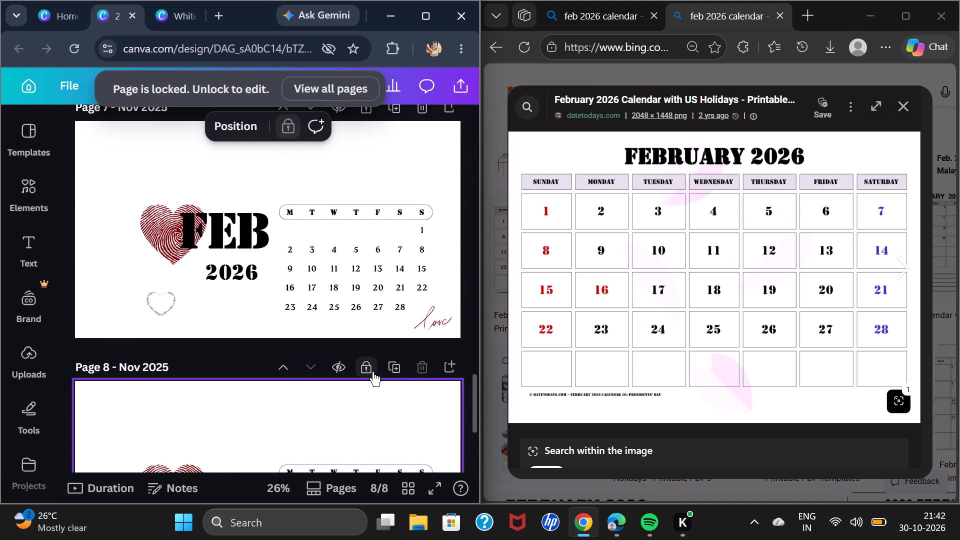
pyautogui.scroll(-2, 373, 371)
pyautogui.scroll(1, 373, 371)
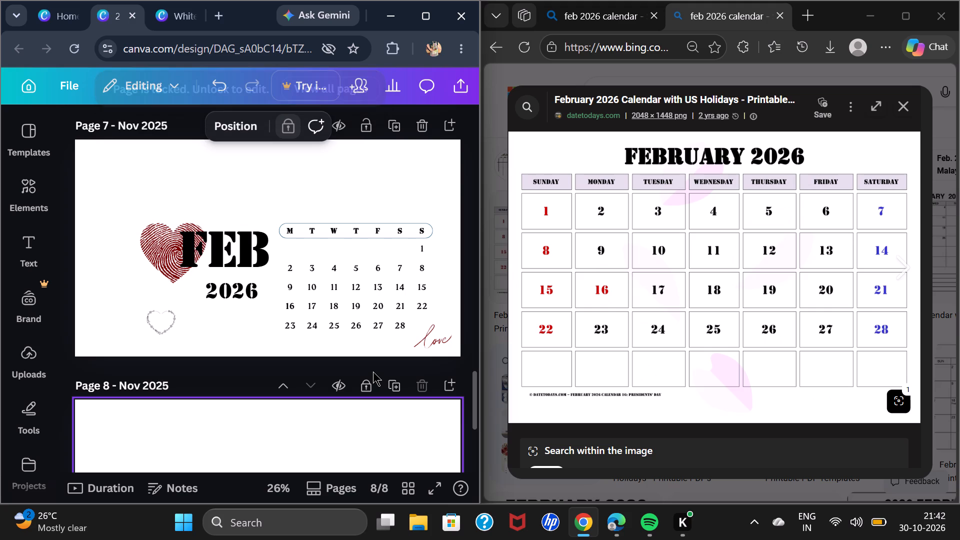
pyautogui.click(396, 287)
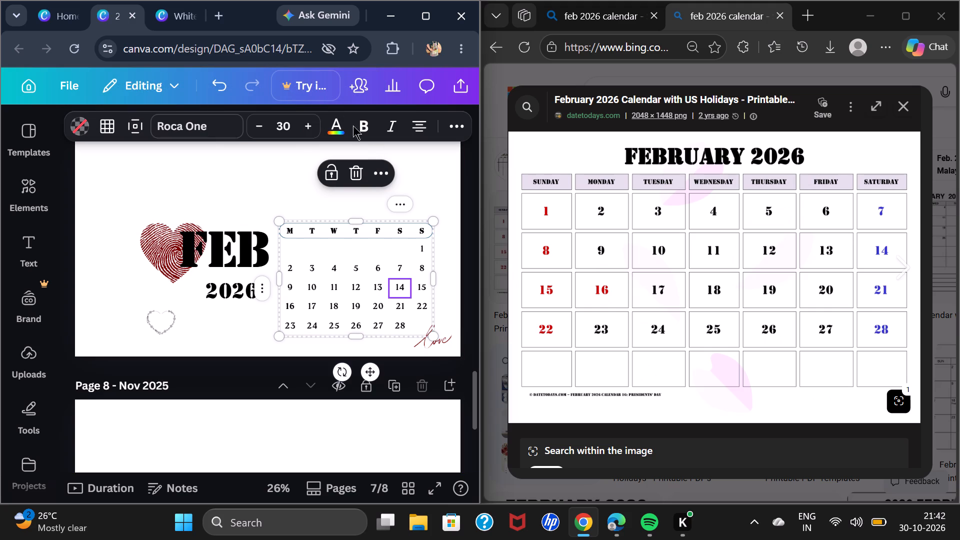
pyautogui.click(332, 120)
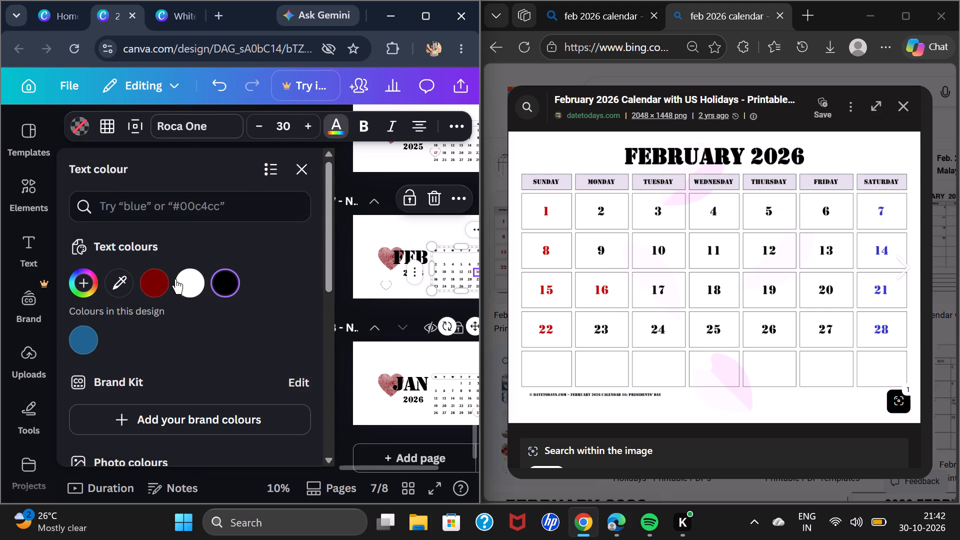
pyautogui.click(153, 283)
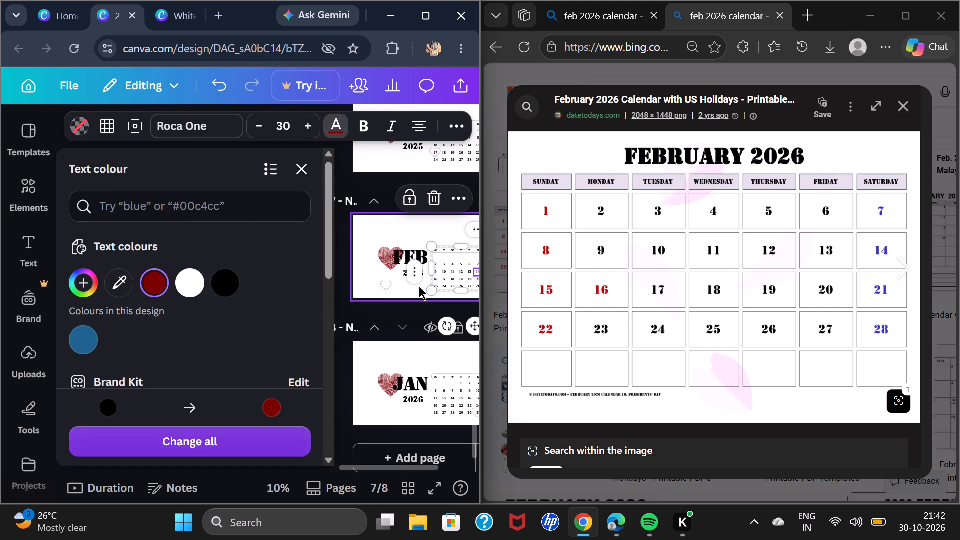
pyautogui.click(419, 286)
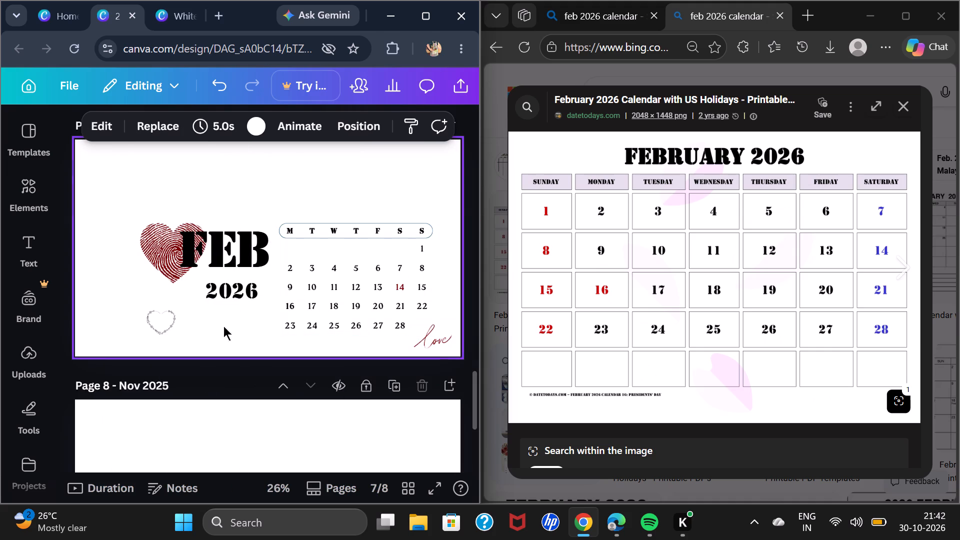
# Move the small heart outline onto the 14 in the FEB 2026 calendar and fine-tune it to frame the number.
pyautogui.moveTo(165, 324); pyautogui.dragTo(360, 286)
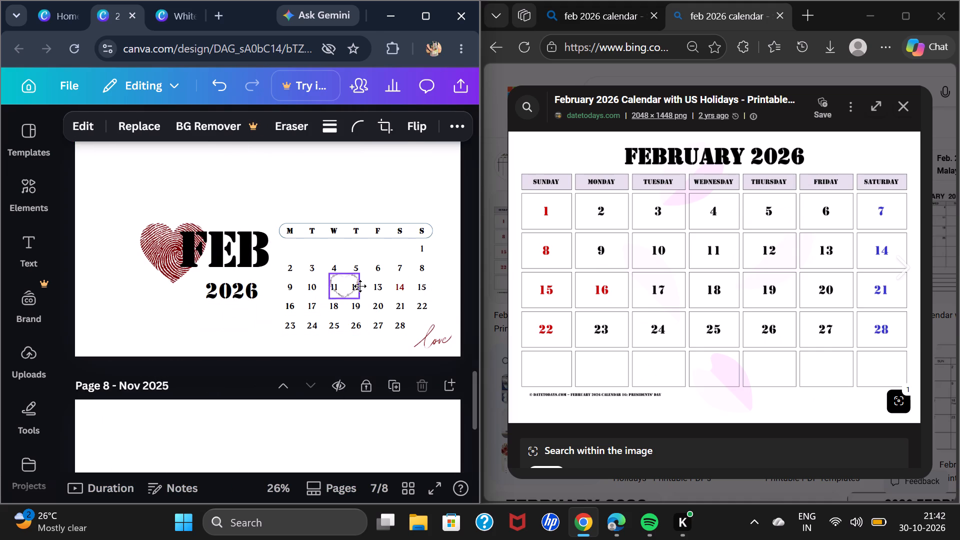
pyautogui.moveTo(360, 286); pyautogui.dragTo(403, 290)
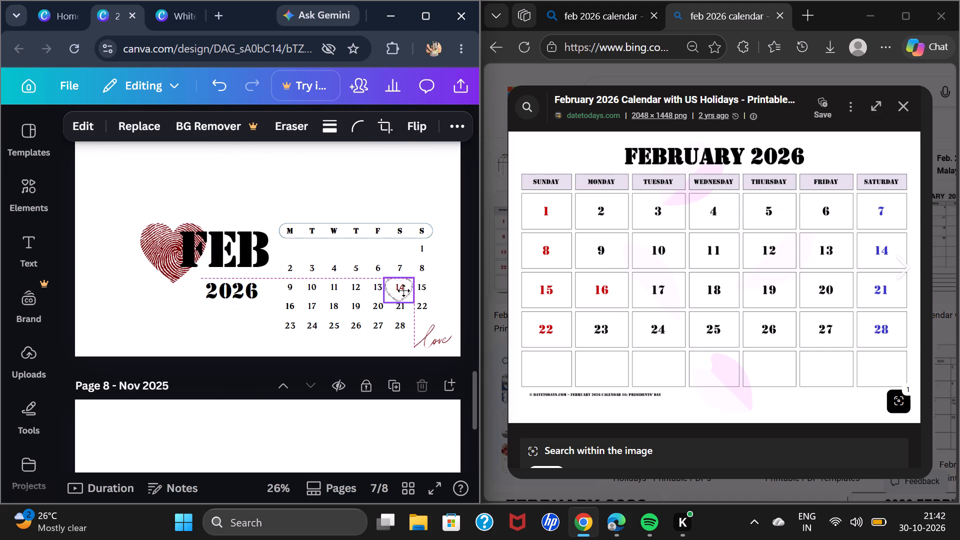
pyautogui.moveTo(403, 290); pyautogui.dragTo(404, 289)
pyautogui.click(411, 190)
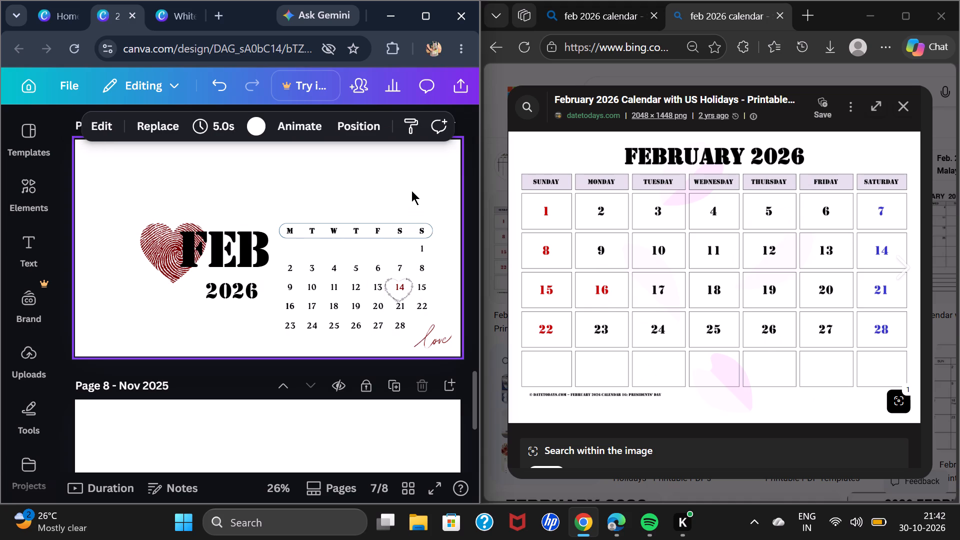
pyautogui.moveTo(399, 298); pyautogui.dragTo(400, 294)
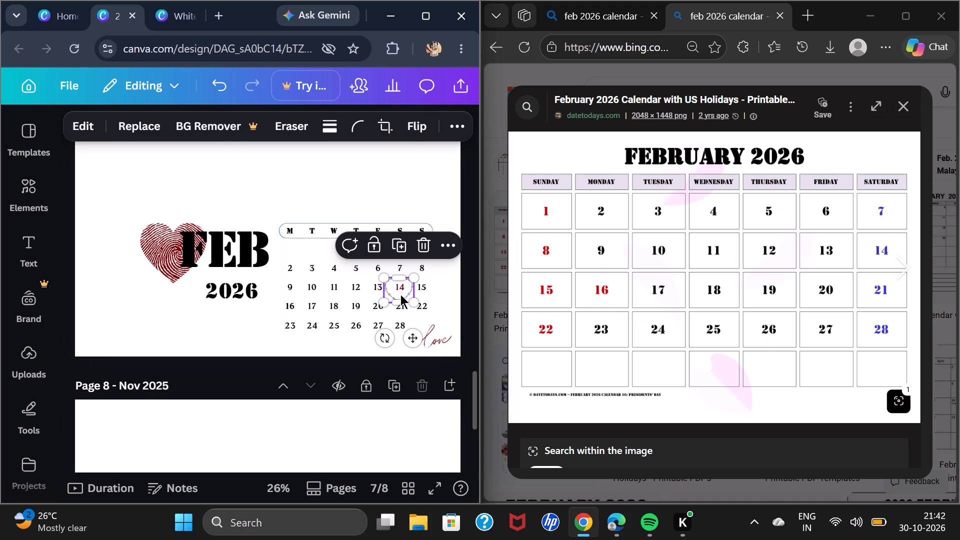
pyautogui.moveTo(400, 294); pyautogui.dragTo(401, 294)
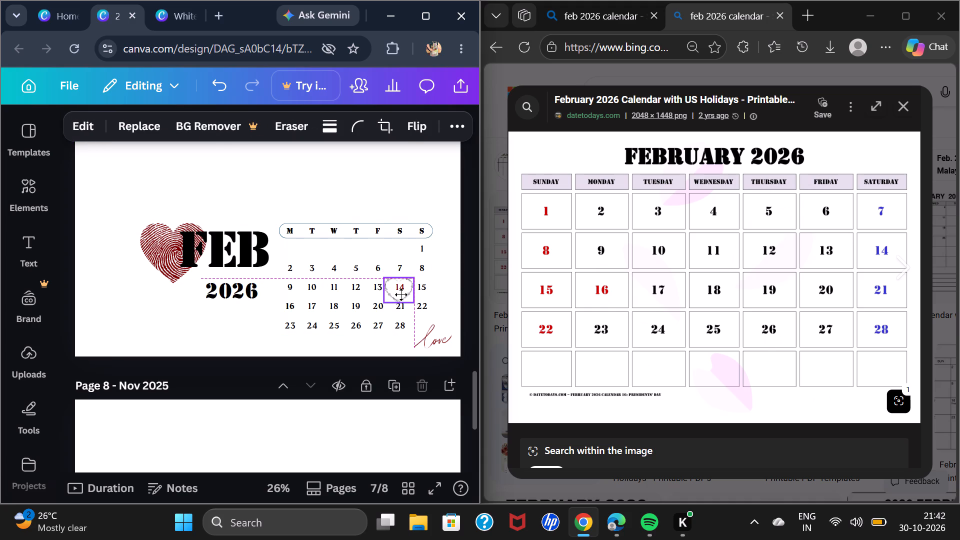
pyautogui.moveTo(401, 294); pyautogui.dragTo(401, 293)
pyautogui.click(419, 164)
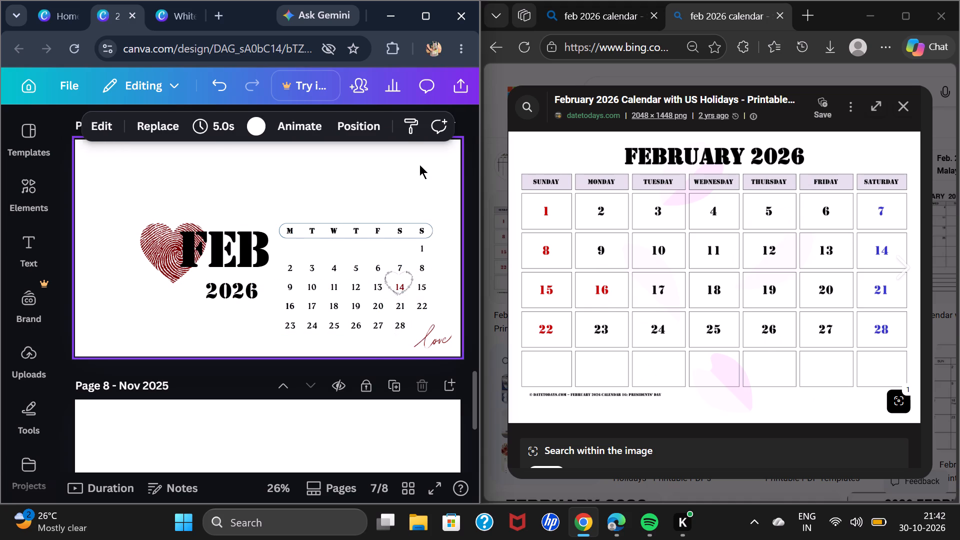
pyautogui.click(406, 281)
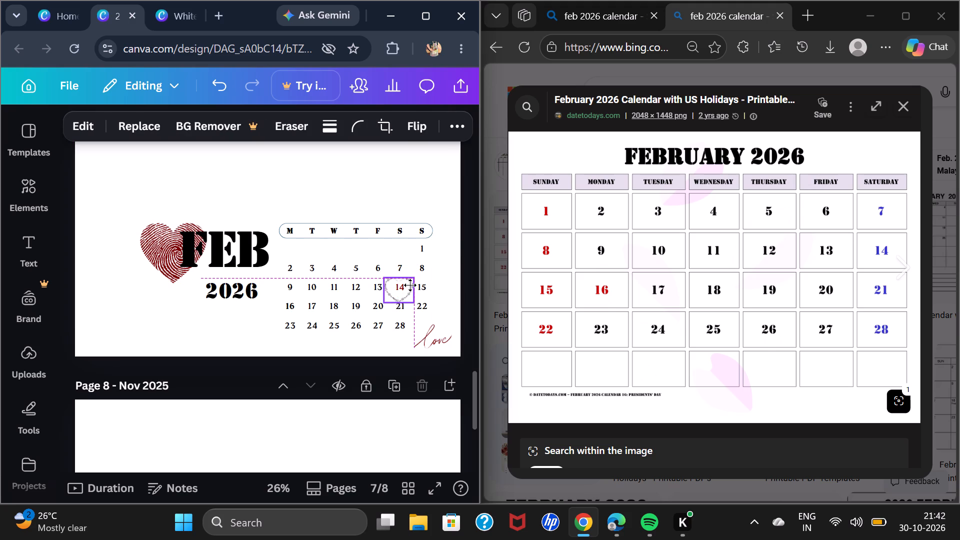
pyautogui.press('Up')
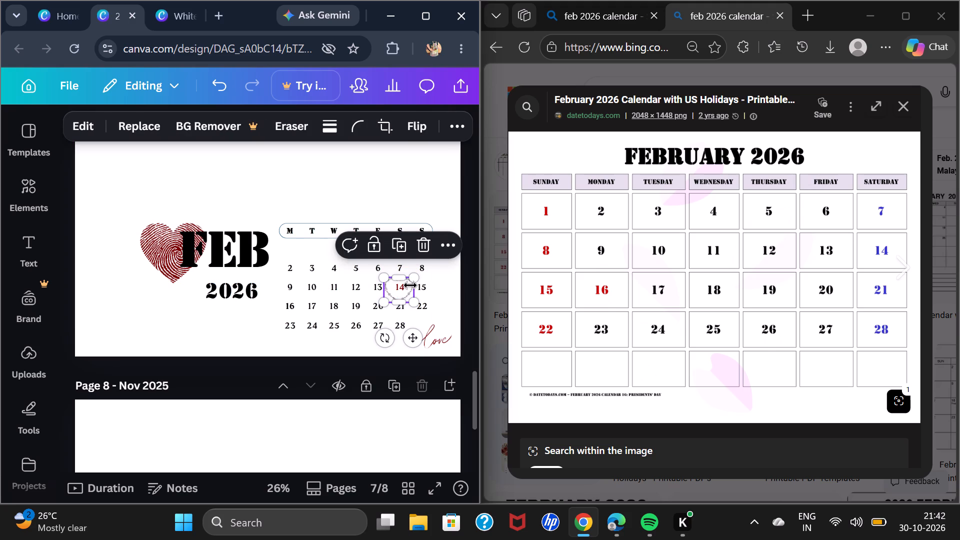
pyautogui.click(410, 285)
pyautogui.press('Up')
pyautogui.press('Up')
pyautogui.click(147, 328)
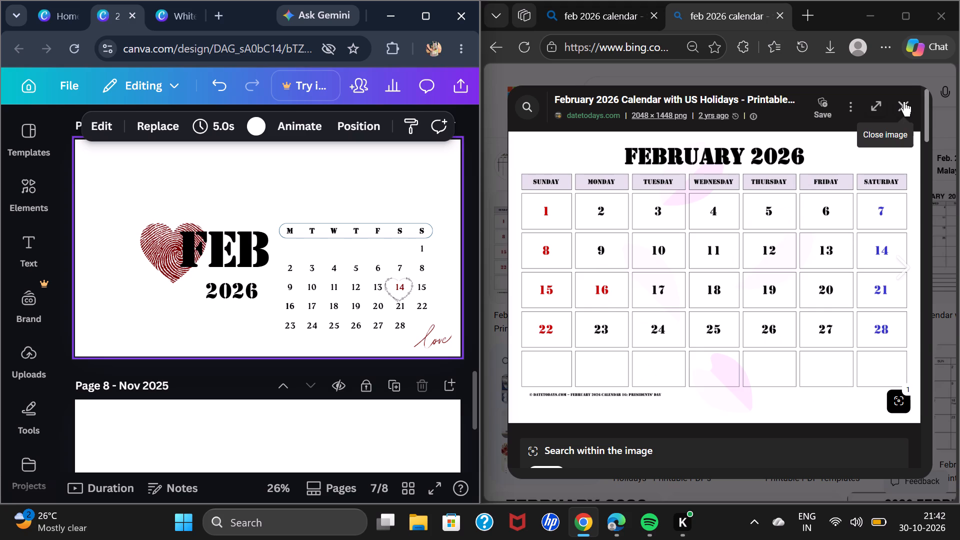
# In Edge, close the February reference image and search the web for "mar 2026 calendar", bringing the whole March month into view.
pyautogui.click(784, 17)
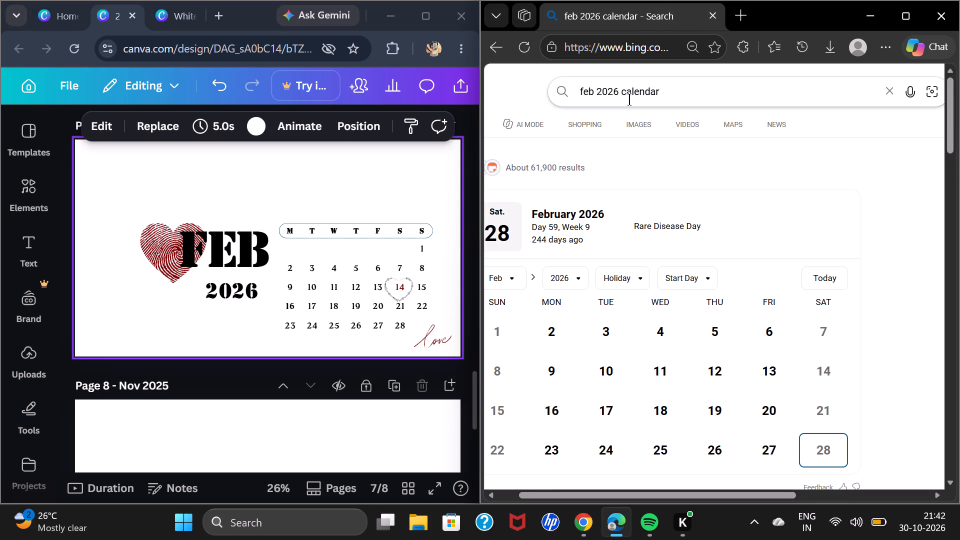
pyautogui.moveTo(594, 92); pyautogui.dragTo(573, 94)
pyautogui.write('mar')
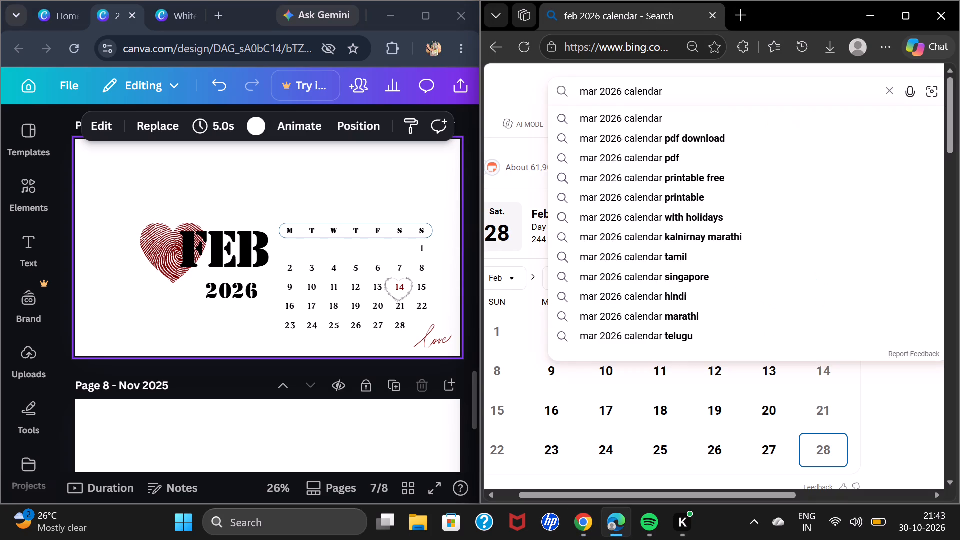
pyautogui.press('Return')
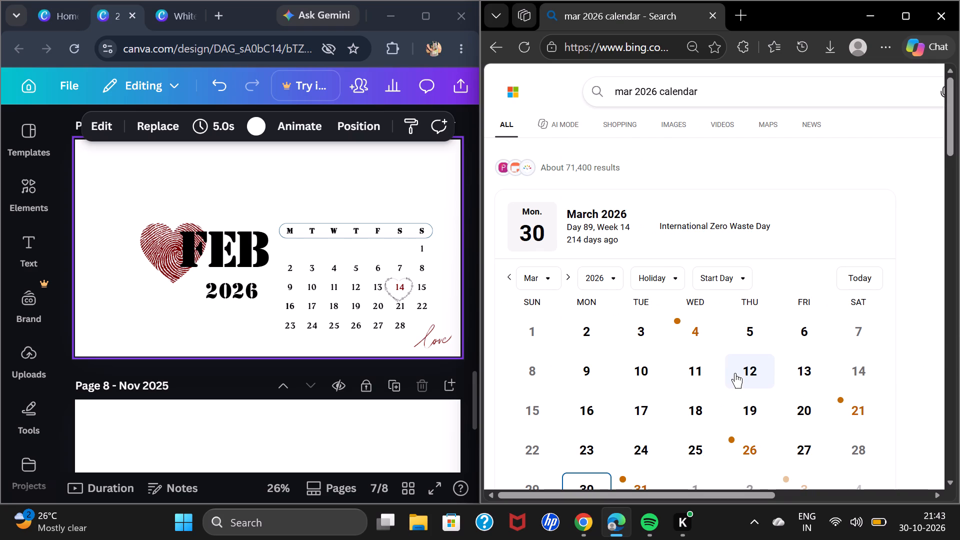
pyautogui.scroll(-1, 735, 373)
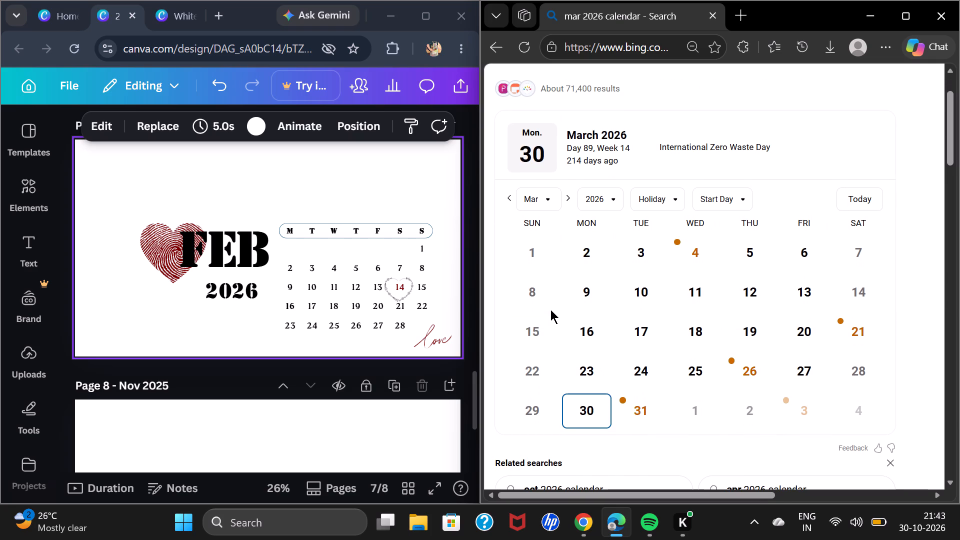
# Back in Canva, duplicate the finished FEB 2026 page.
pyautogui.scroll(-1, 446, 289)
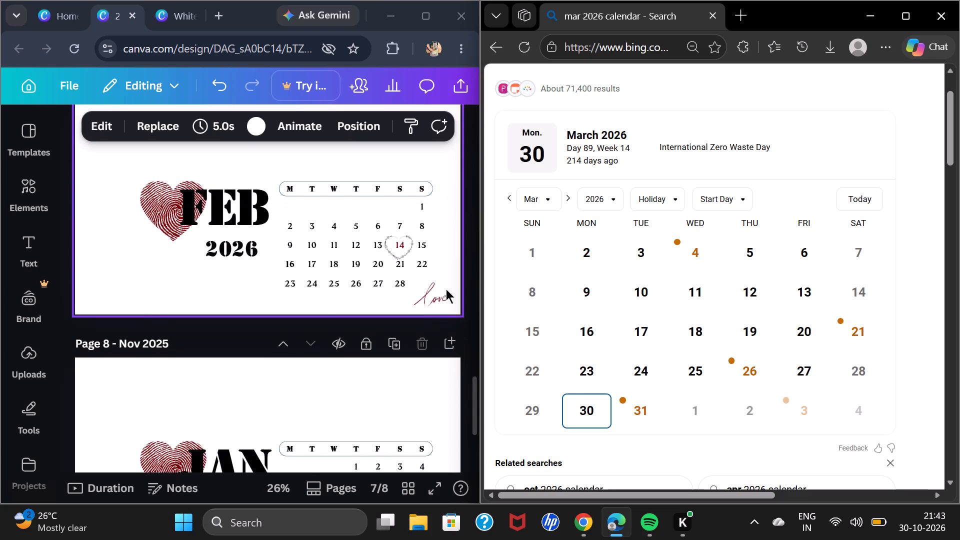
pyautogui.scroll(-2, 446, 289)
pyautogui.scroll(3, 446, 289)
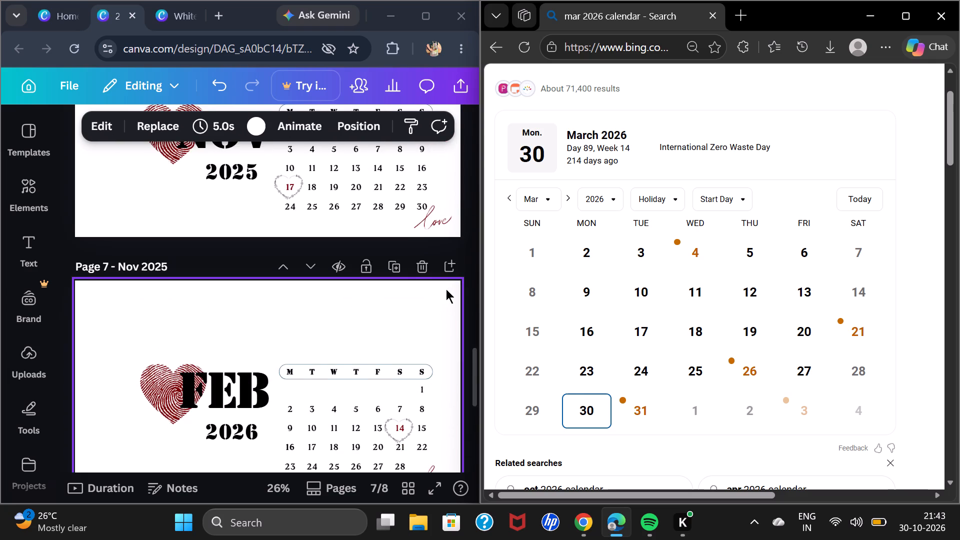
pyautogui.scroll(-1, 446, 289)
pyautogui.click(395, 199)
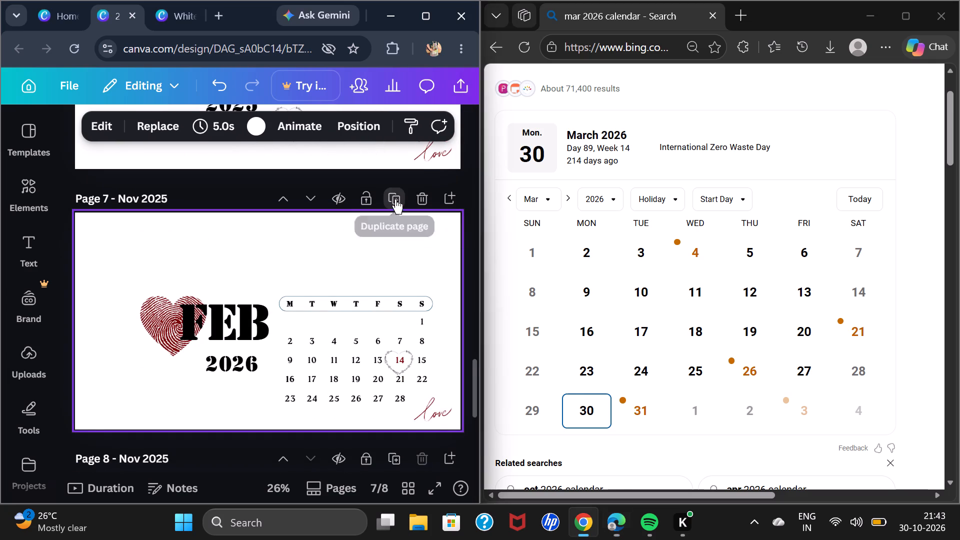
# Lock the original FEB 2026 page, page 7.
pyautogui.scroll(1, 383, 190)
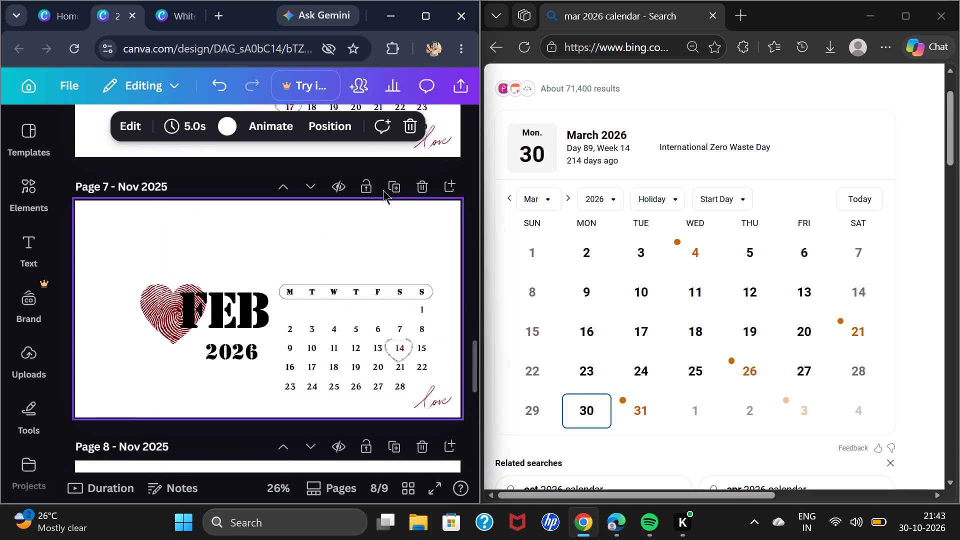
pyautogui.scroll(1, 383, 190)
pyautogui.click(363, 227)
# Enter 29 in the empty last-row Sunday cell of the duplicated FEB calendar on page 8.
pyautogui.scroll(-1, 363, 227)
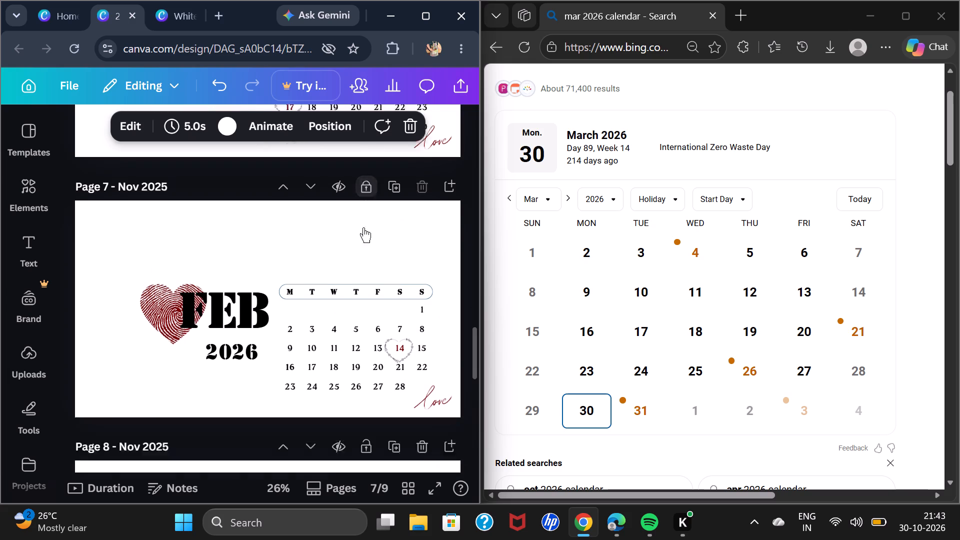
pyautogui.scroll(-2, 363, 227)
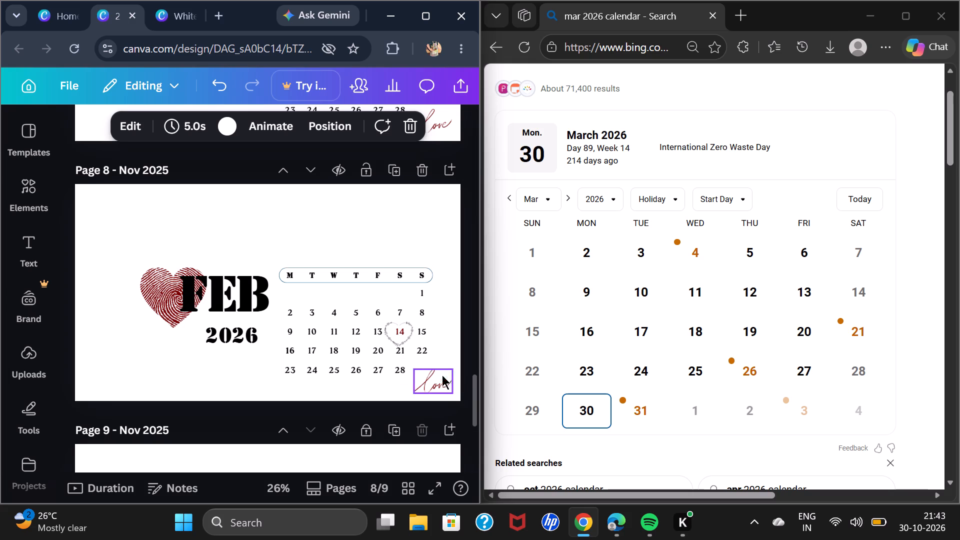
pyautogui.click(419, 363)
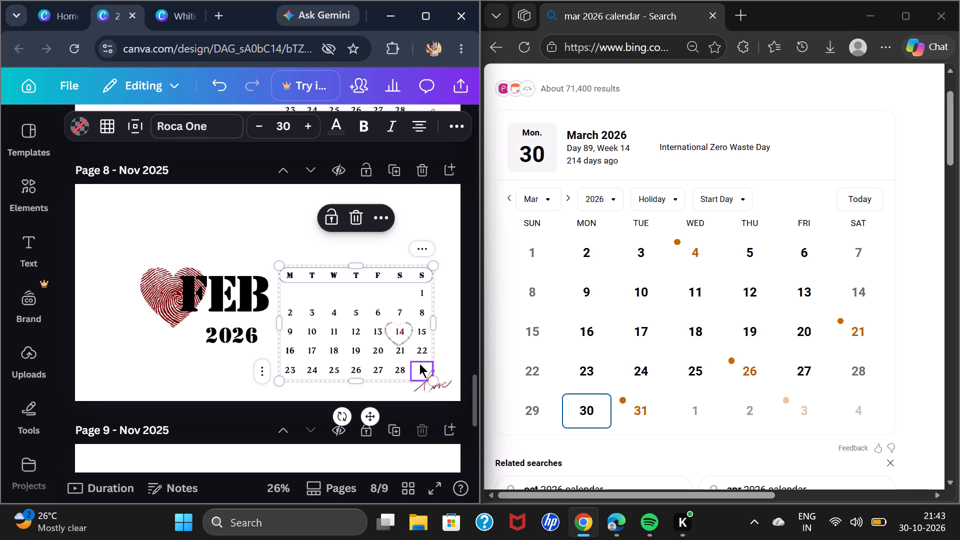
pyautogui.write('29')
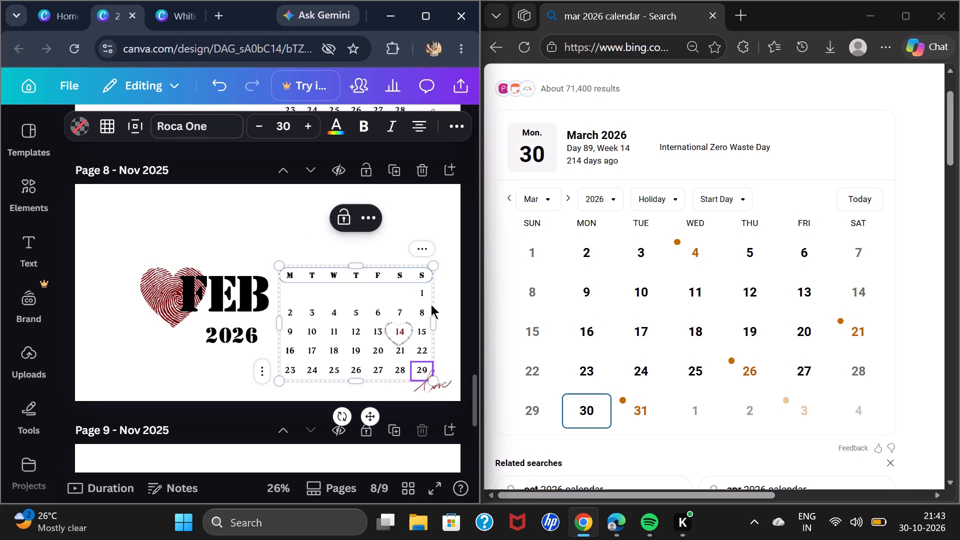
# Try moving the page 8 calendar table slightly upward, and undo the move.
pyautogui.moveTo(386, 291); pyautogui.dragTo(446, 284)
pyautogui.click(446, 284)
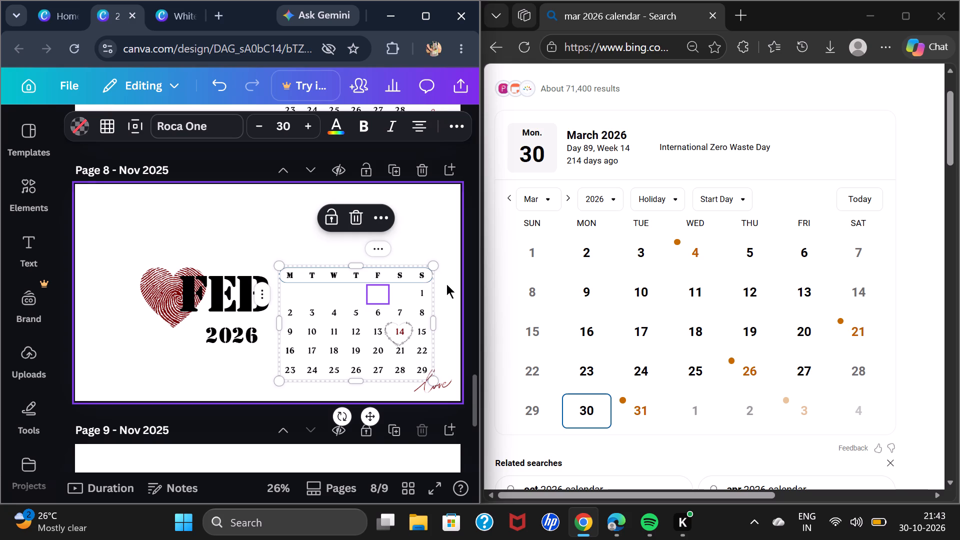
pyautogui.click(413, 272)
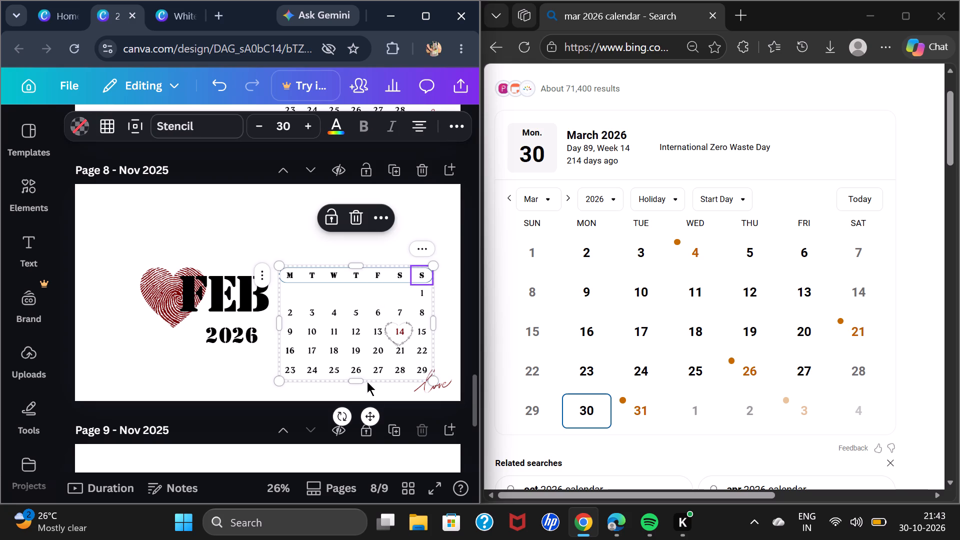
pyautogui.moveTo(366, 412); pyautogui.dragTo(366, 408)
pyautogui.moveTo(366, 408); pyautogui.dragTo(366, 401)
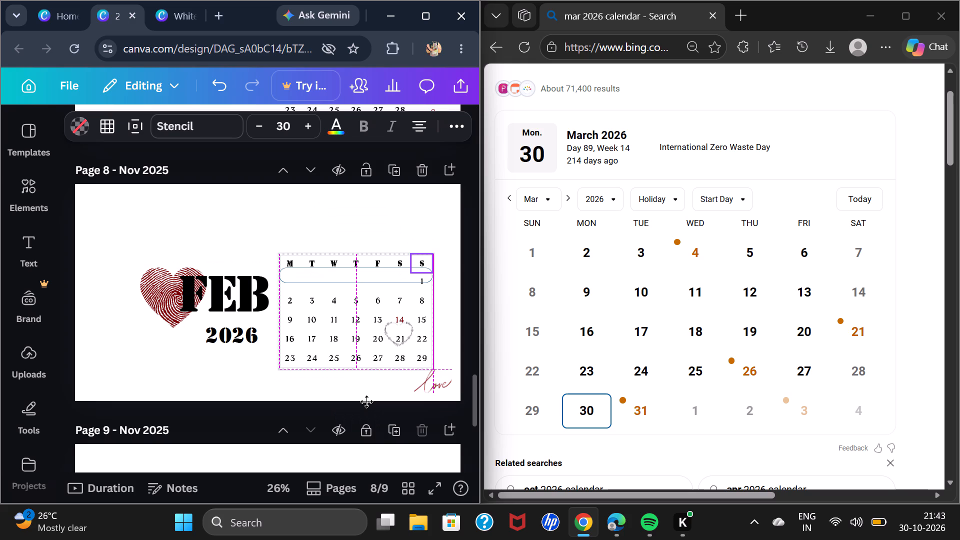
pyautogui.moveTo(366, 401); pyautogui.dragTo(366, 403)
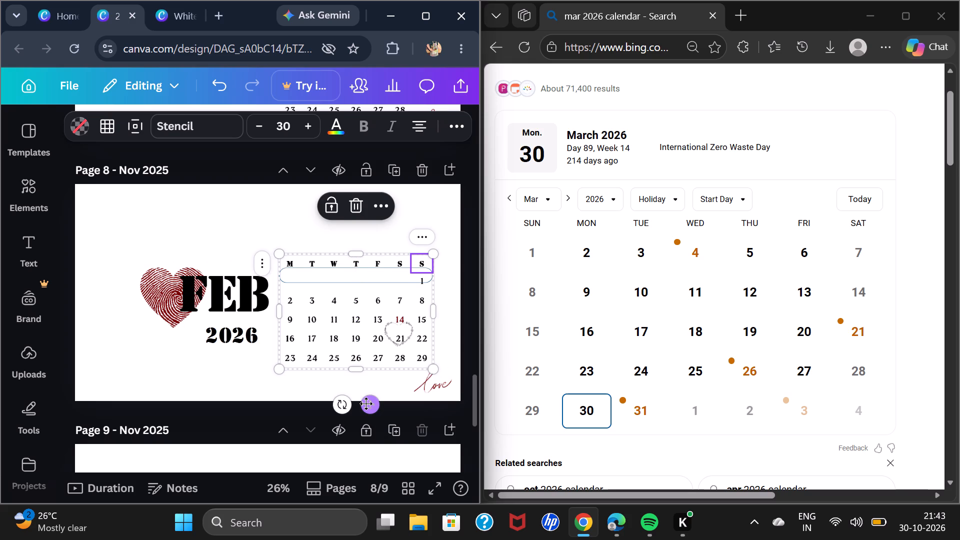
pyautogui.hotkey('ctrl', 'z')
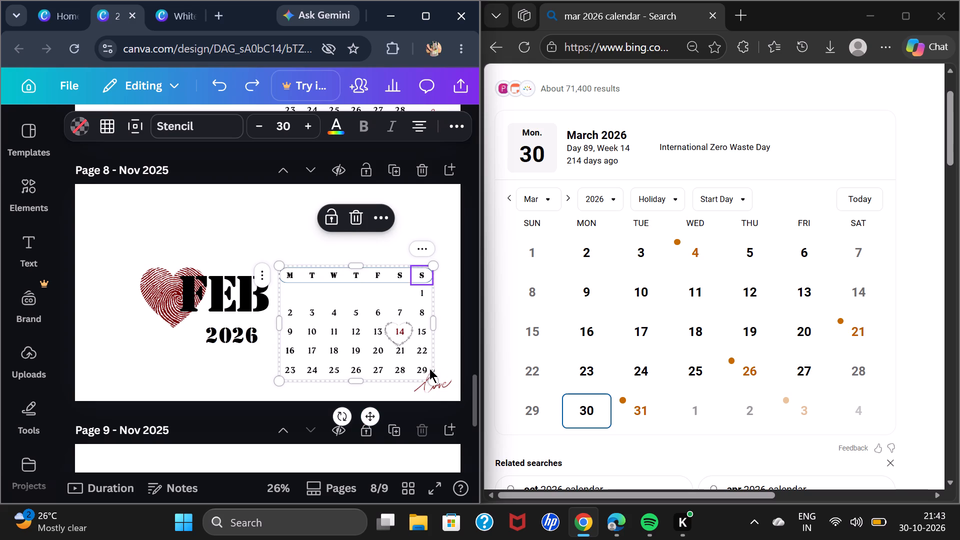
# Add a new row below the last row of the page 8 calendar table.
pyautogui.click(427, 369)
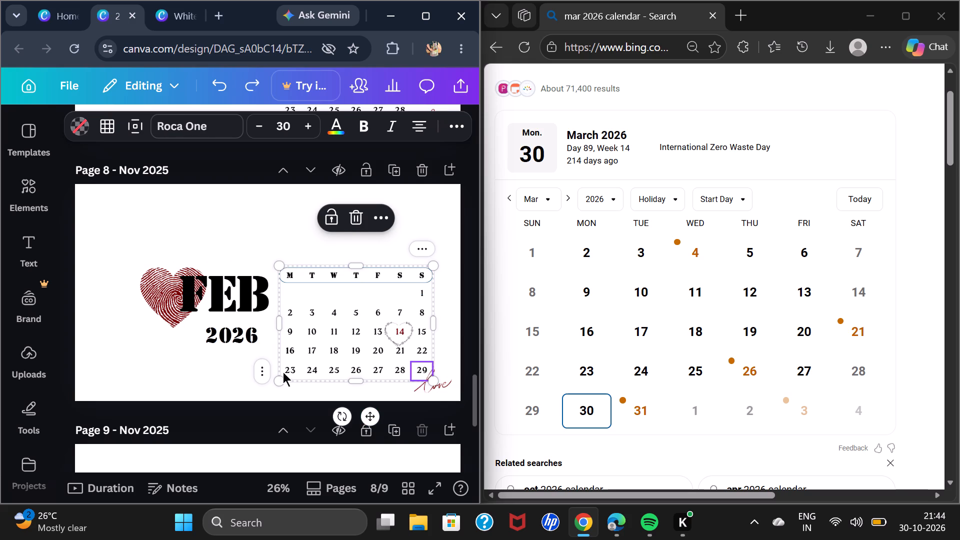
pyautogui.click(266, 373)
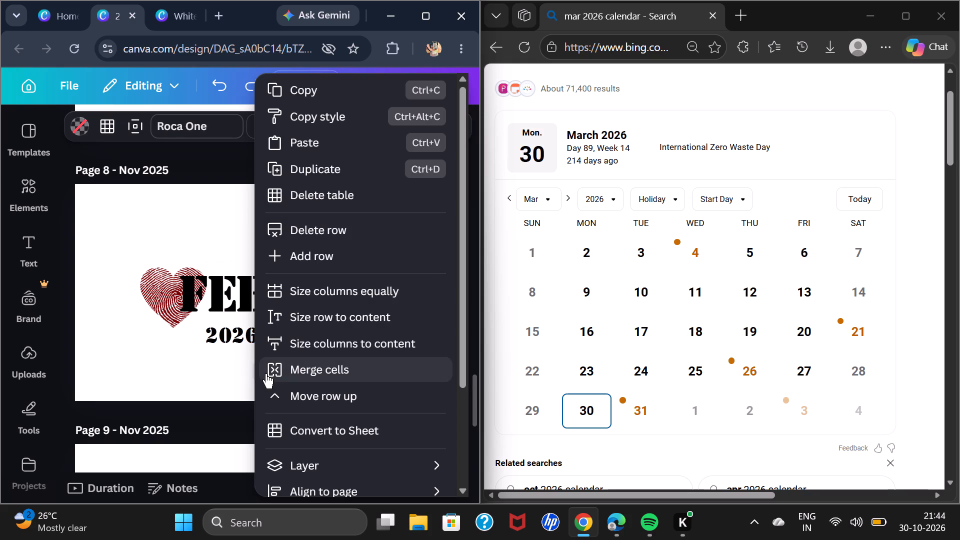
pyautogui.click(316, 261)
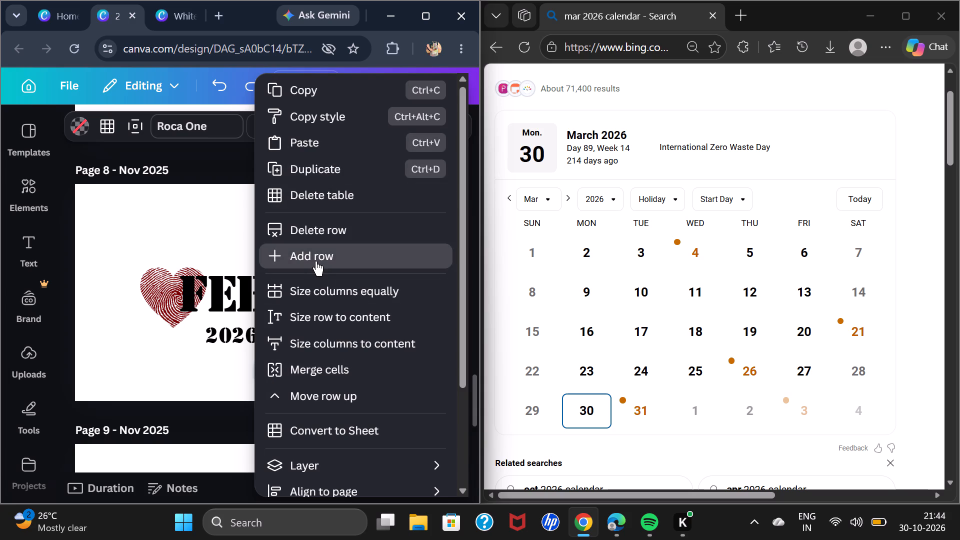
# Enter 30 under Monday and 31 under Tuesday in the new last row of the calendar.
pyautogui.click(292, 388)
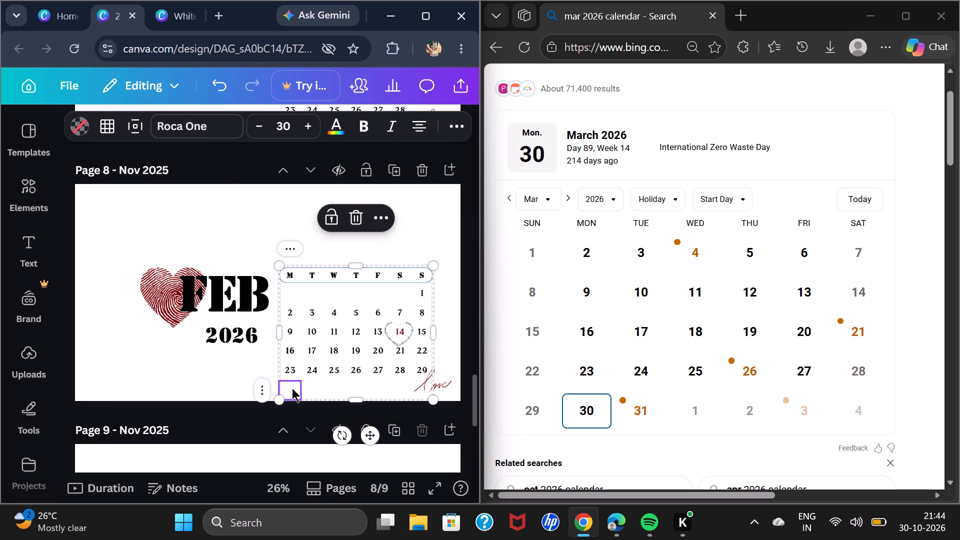
pyautogui.write('30')
pyautogui.press('Right')
pyautogui.write('31')
pyautogui.press('Right')
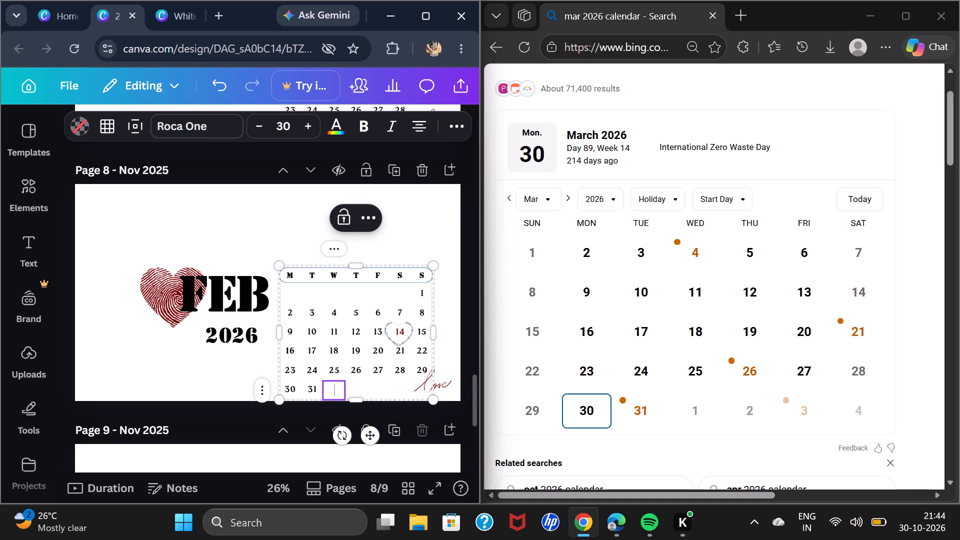
pyautogui.click(228, 206)
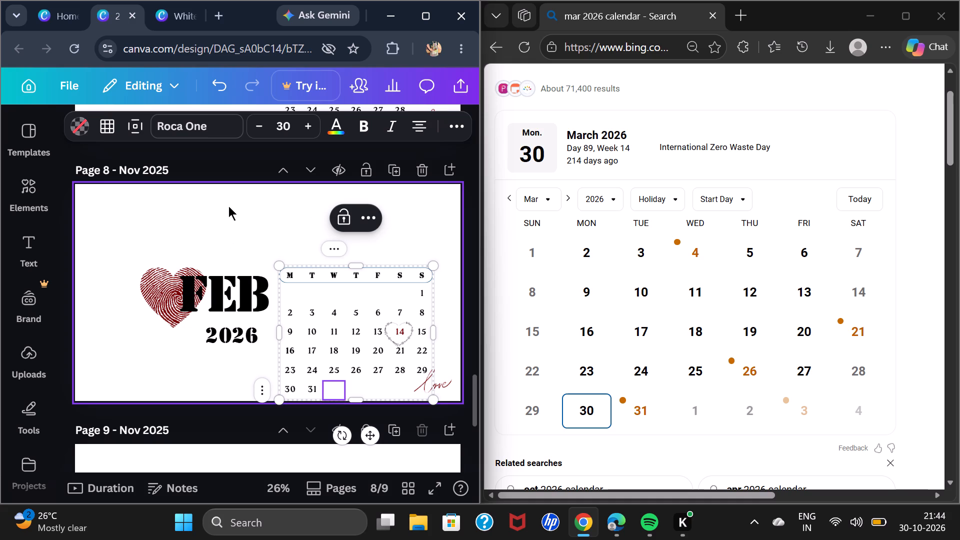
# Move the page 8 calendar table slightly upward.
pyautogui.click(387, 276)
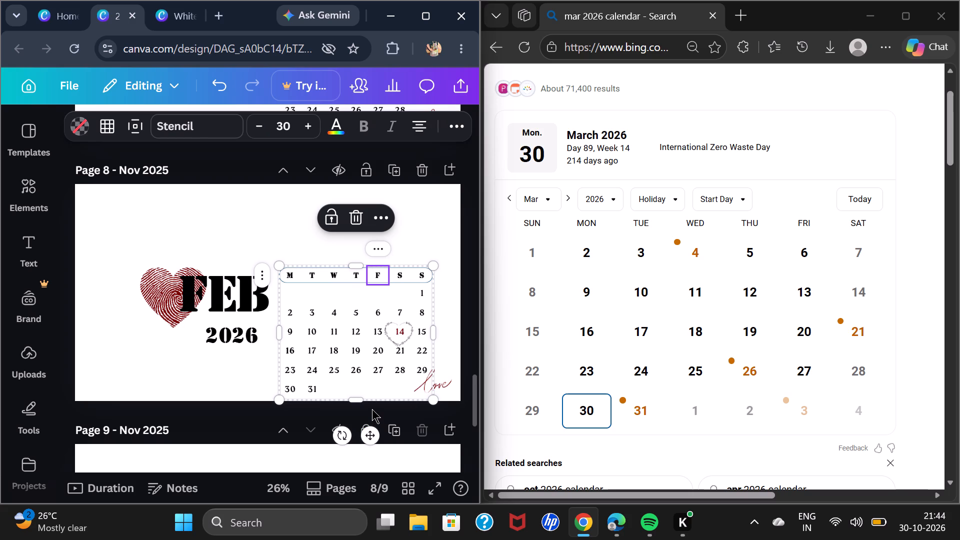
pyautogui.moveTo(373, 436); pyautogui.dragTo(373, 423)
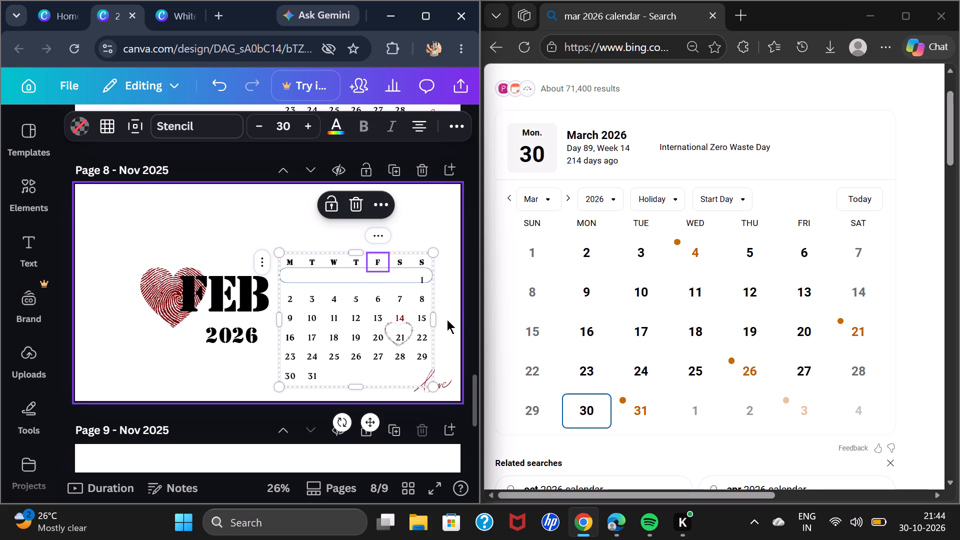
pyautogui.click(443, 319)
# Move the small heart outline off the calendar dates to the blank area at the top of page 8.
pyautogui.moveTo(409, 330); pyautogui.dragTo(363, 299)
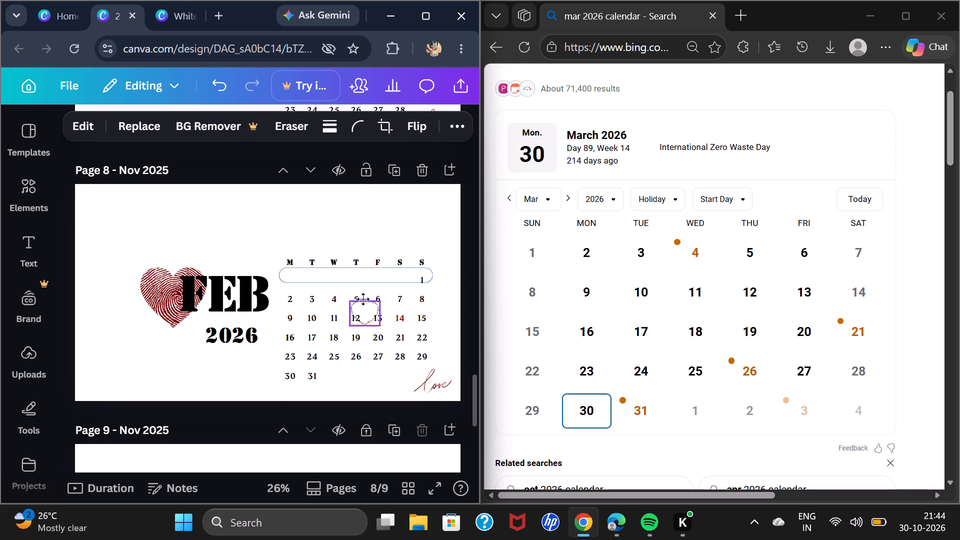
pyautogui.moveTo(363, 299); pyautogui.dragTo(238, 197)
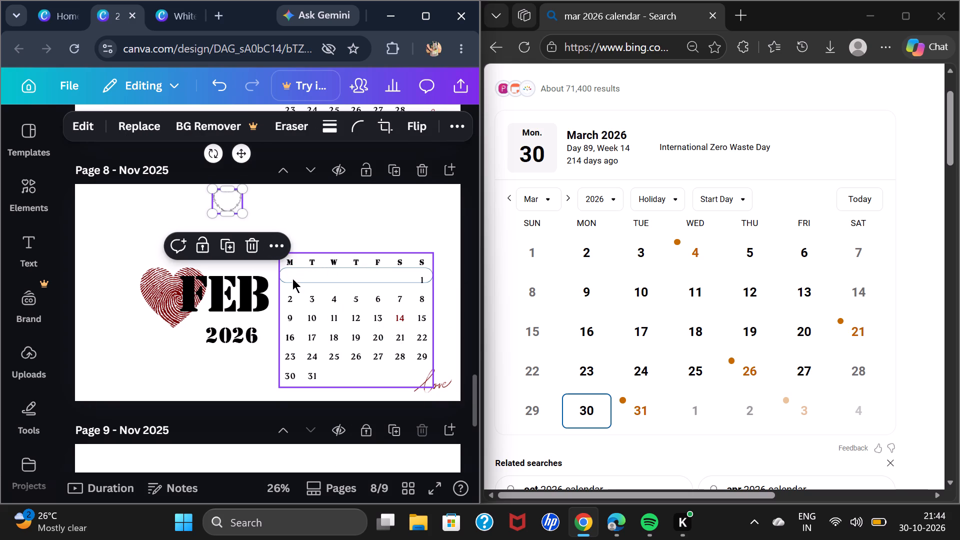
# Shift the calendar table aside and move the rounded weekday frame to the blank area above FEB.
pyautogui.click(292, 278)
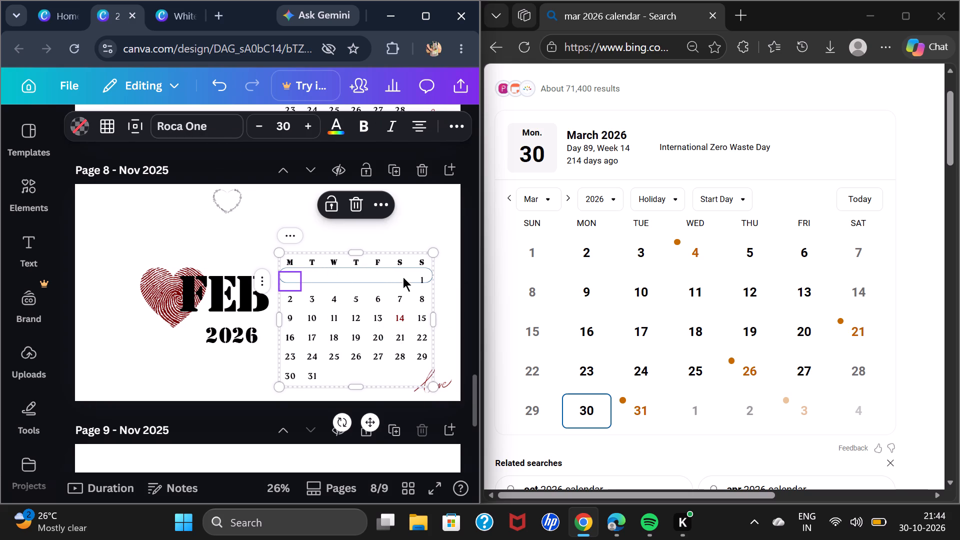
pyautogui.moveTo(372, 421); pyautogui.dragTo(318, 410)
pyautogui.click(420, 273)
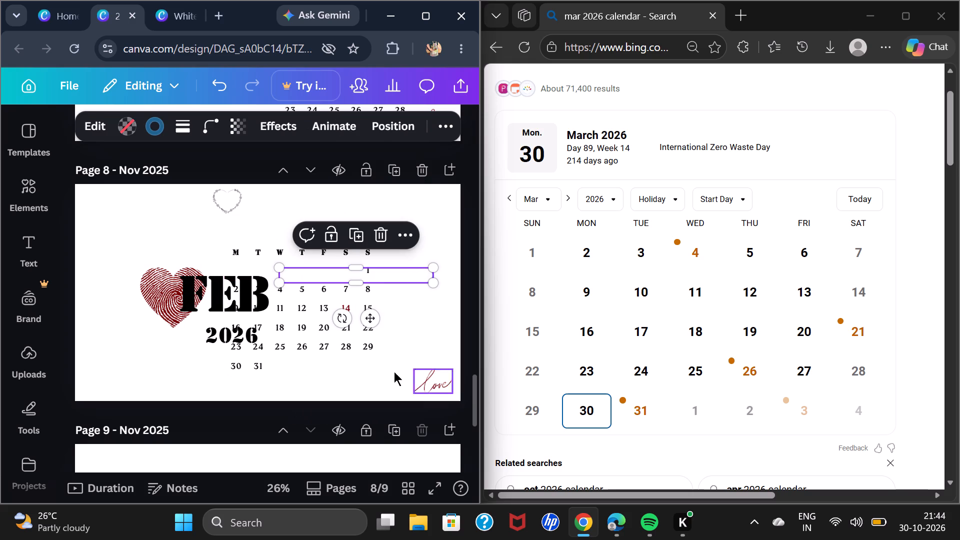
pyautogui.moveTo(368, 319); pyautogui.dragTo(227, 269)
# Move the calendar table back beside FEB 2026, raised so its last row clears the page's bottom edge.
pyautogui.click(350, 343)
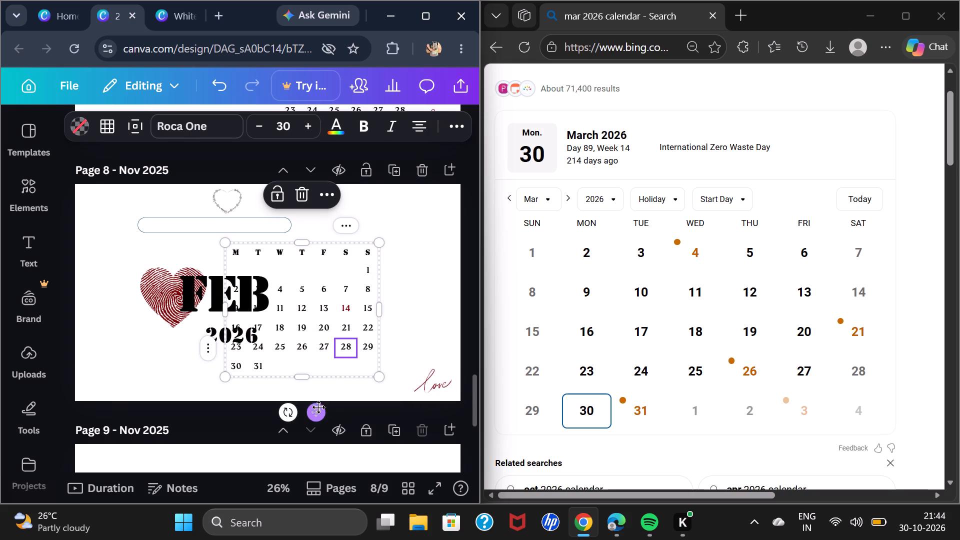
pyautogui.moveTo(315, 411); pyautogui.dragTo(370, 424)
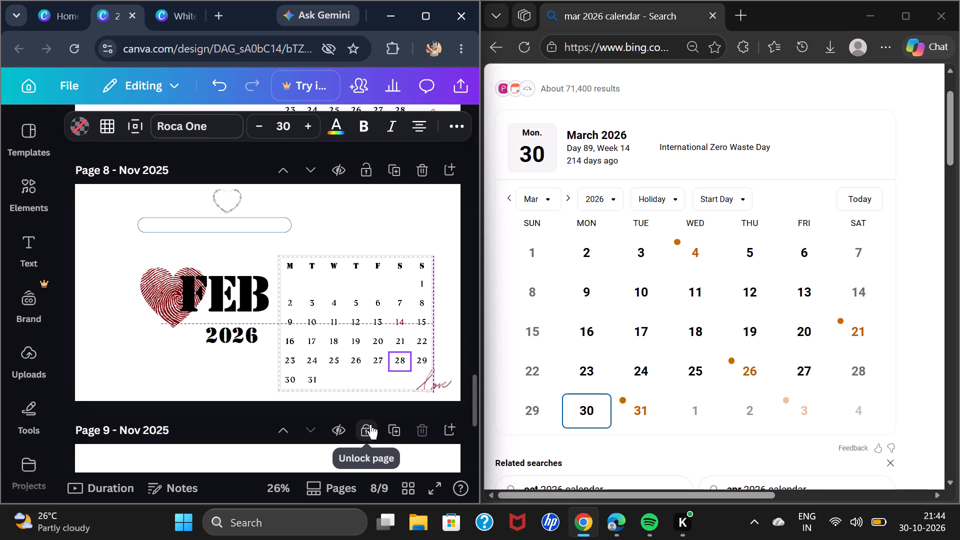
pyautogui.moveTo(370, 424); pyautogui.dragTo(370, 428)
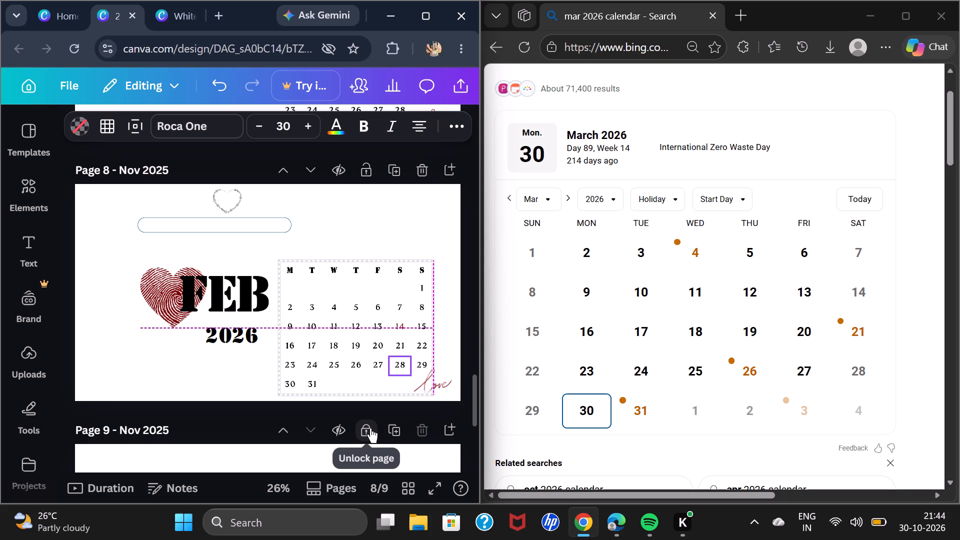
pyautogui.moveTo(370, 428); pyautogui.dragTo(370, 430)
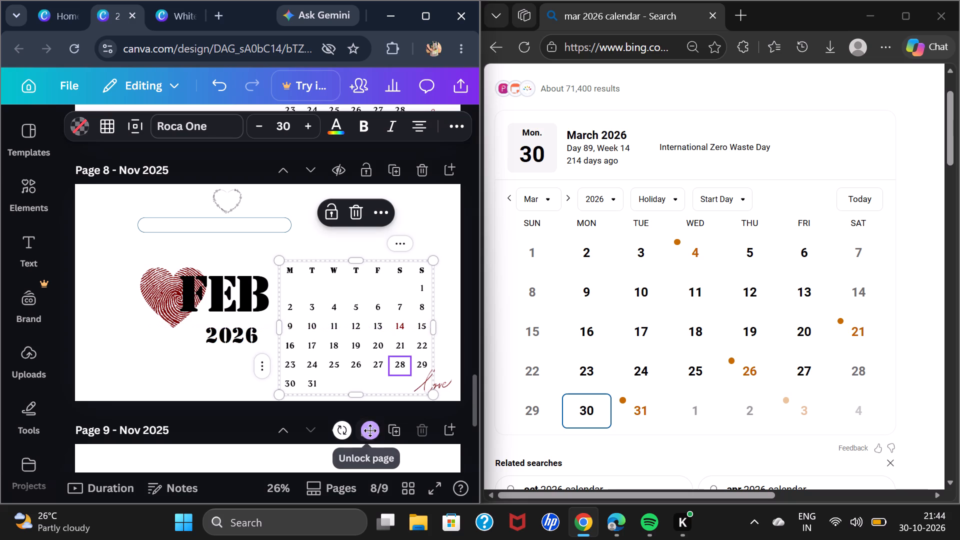
pyautogui.scroll(-2, 429, 203)
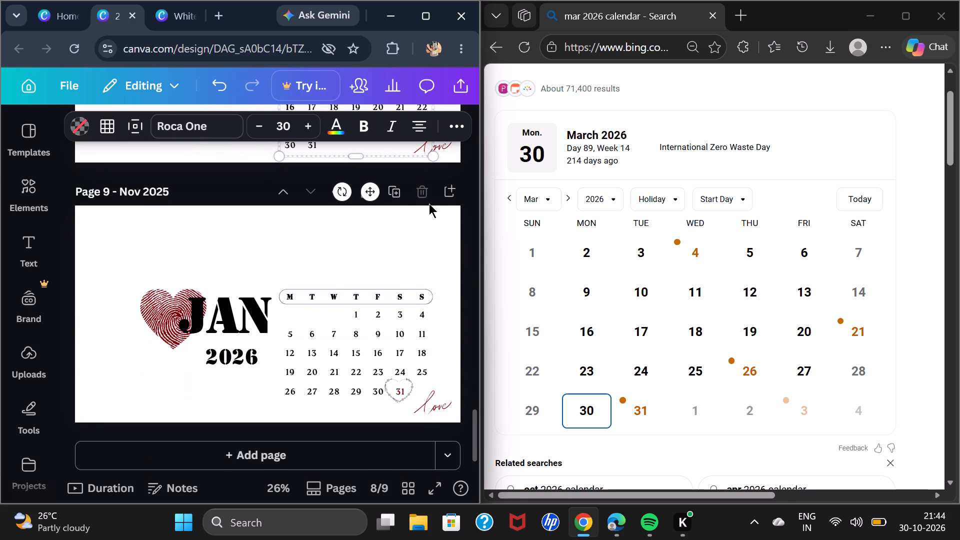
pyautogui.scroll(2, 429, 203)
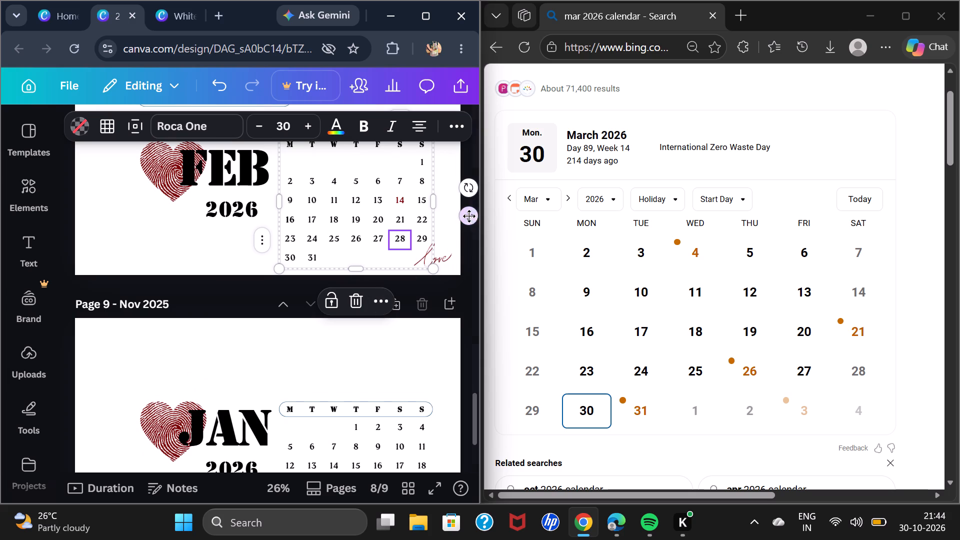
pyautogui.moveTo(466, 216); pyautogui.dragTo(468, 198)
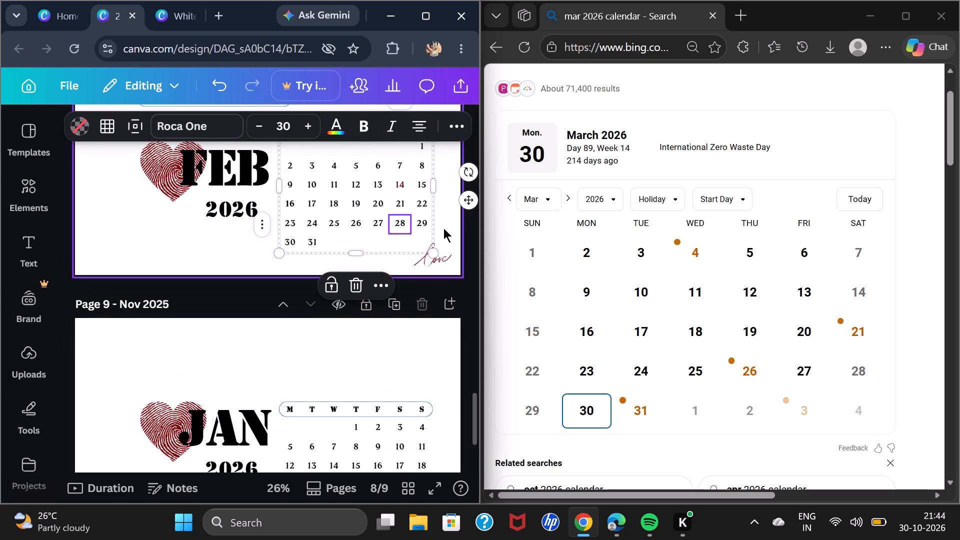
# Move the rounded frame back around the weekday header row, aligned with the calendar table's edges.
pyautogui.scroll(-1, 443, 228)
pyautogui.scroll(1, 443, 228)
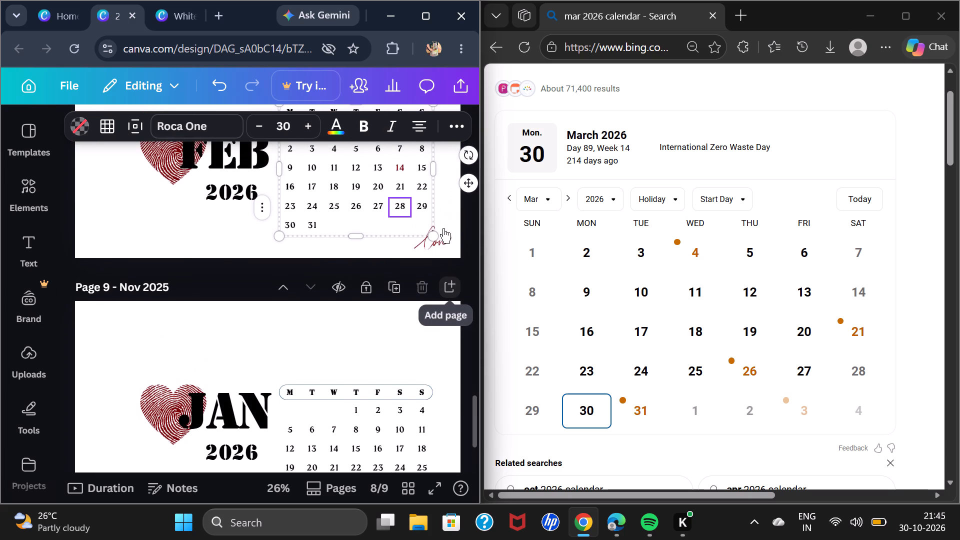
pyautogui.scroll(2, 443, 228)
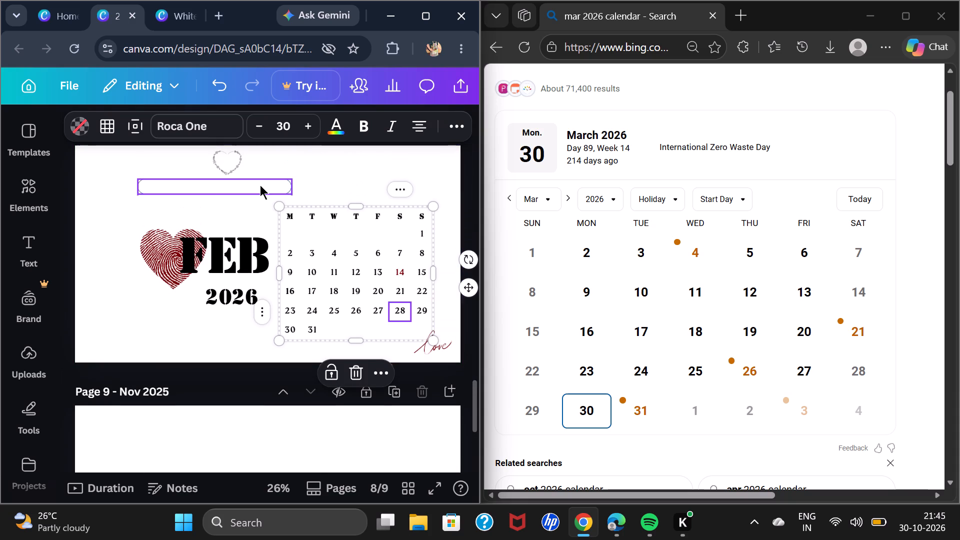
pyautogui.click(259, 185)
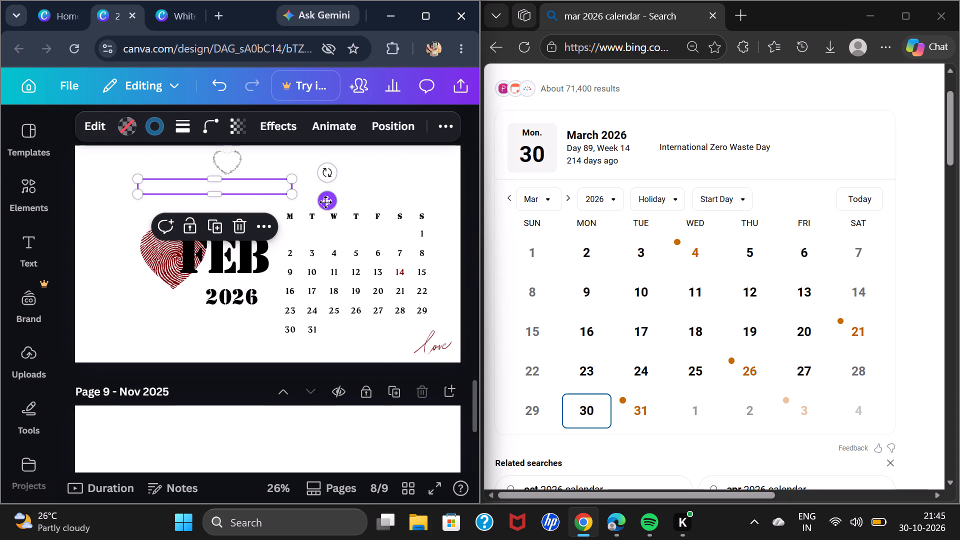
pyautogui.moveTo(325, 202); pyautogui.dragTo(470, 231)
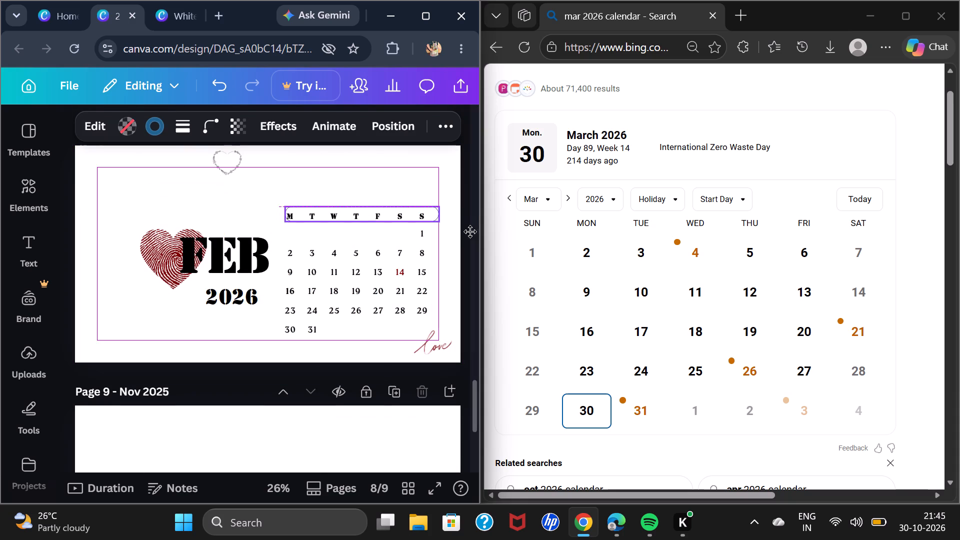
pyautogui.moveTo(470, 231); pyautogui.dragTo(465, 232)
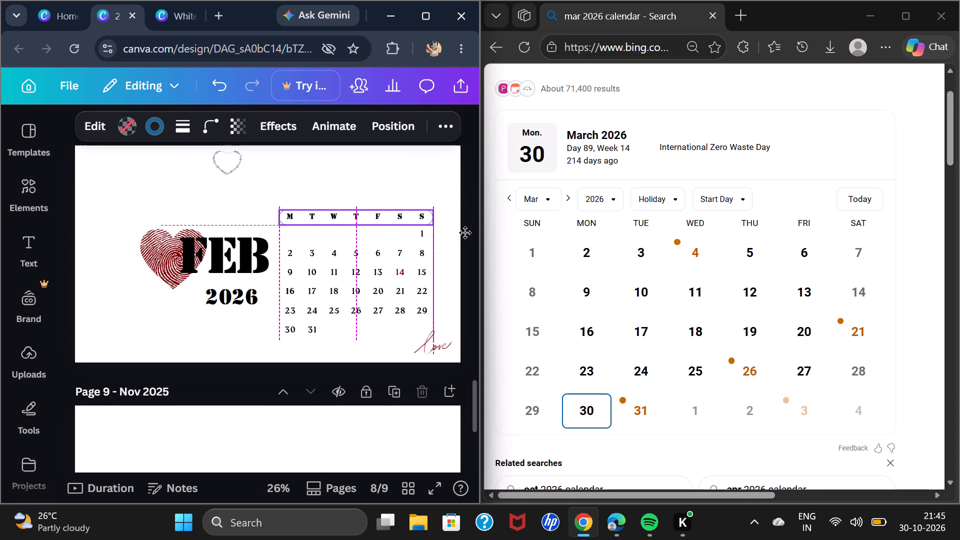
pyautogui.moveTo(465, 232); pyautogui.dragTo(464, 230)
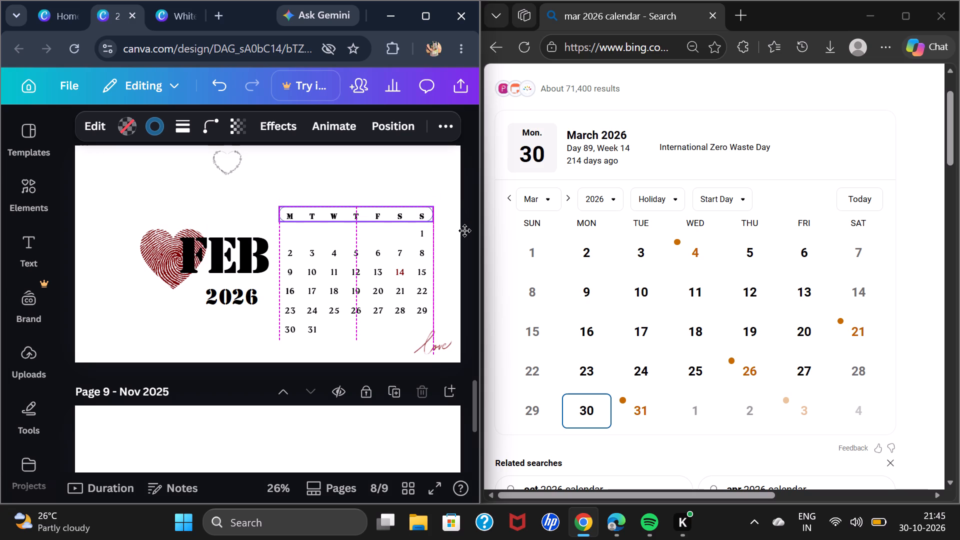
pyautogui.moveTo(464, 230); pyautogui.dragTo(464, 231)
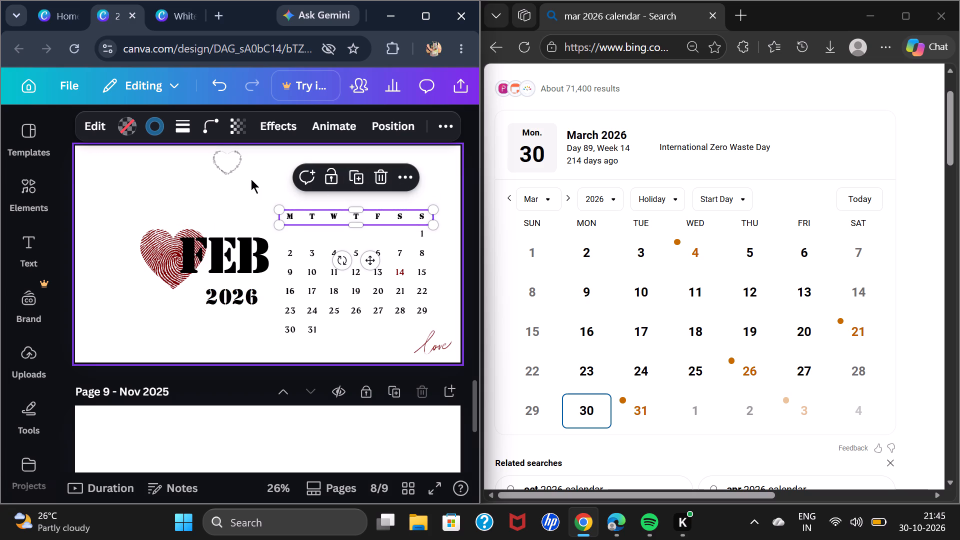
pyautogui.click(242, 183)
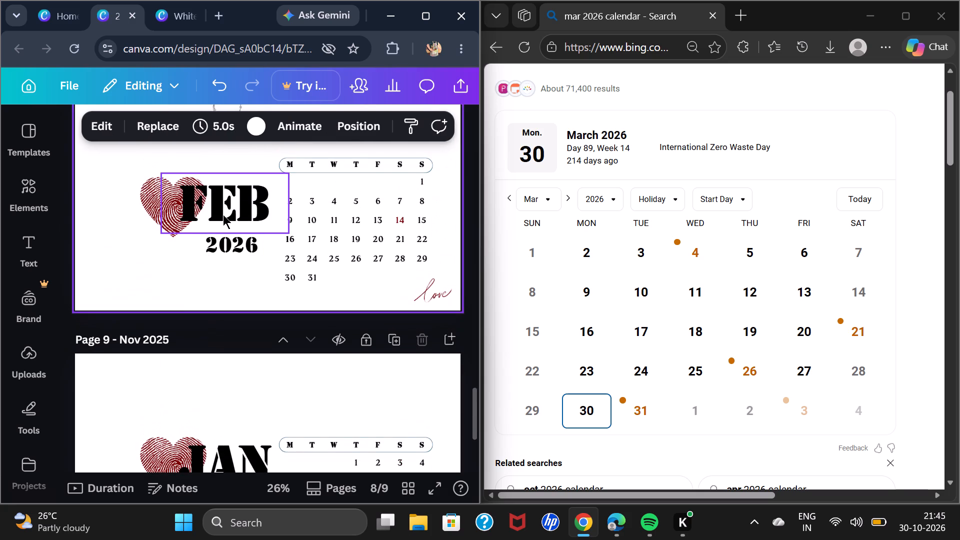
# Move the FEB title up so it sits about level with the weekday header row.
pyautogui.moveTo(223, 214); pyautogui.dragTo(222, 196)
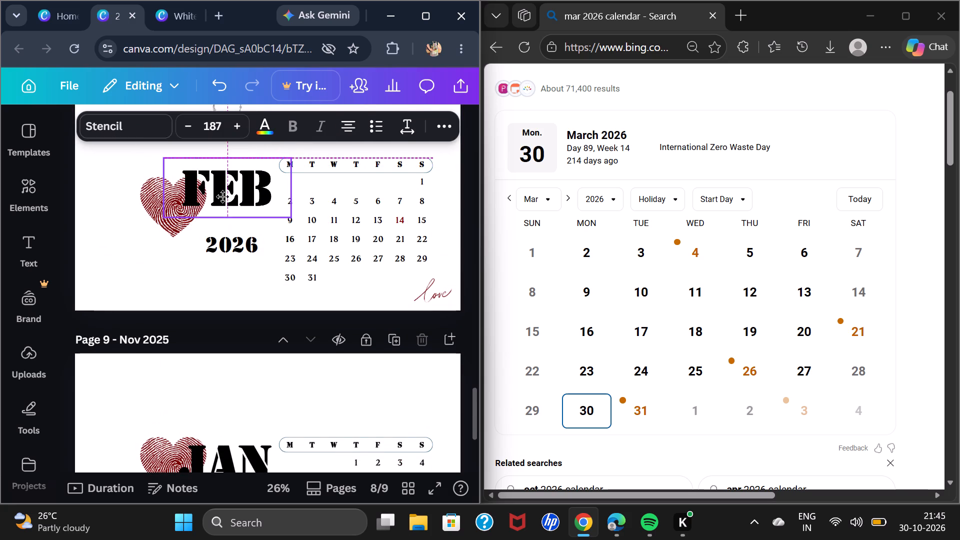
pyautogui.moveTo(222, 196); pyautogui.dragTo(222, 192)
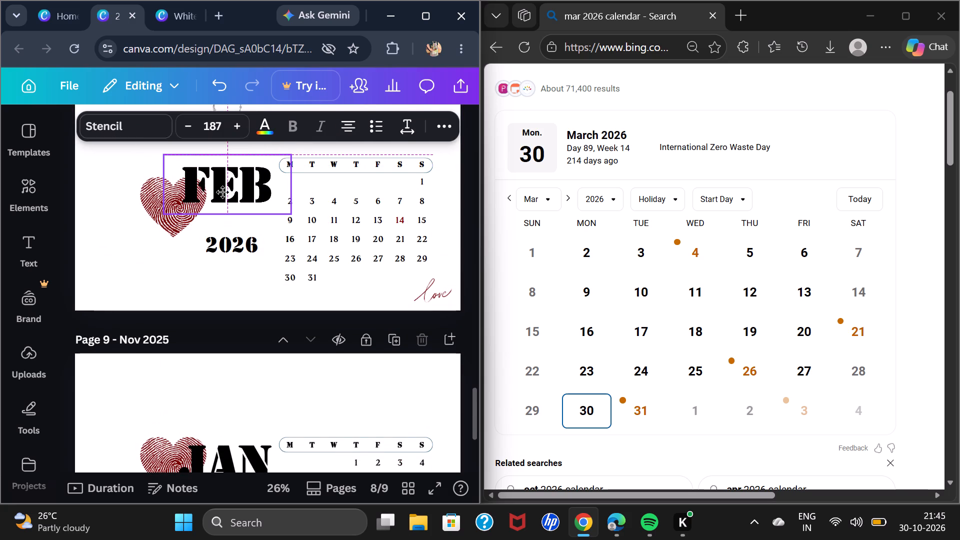
pyautogui.moveTo(222, 192); pyautogui.dragTo(222, 193)
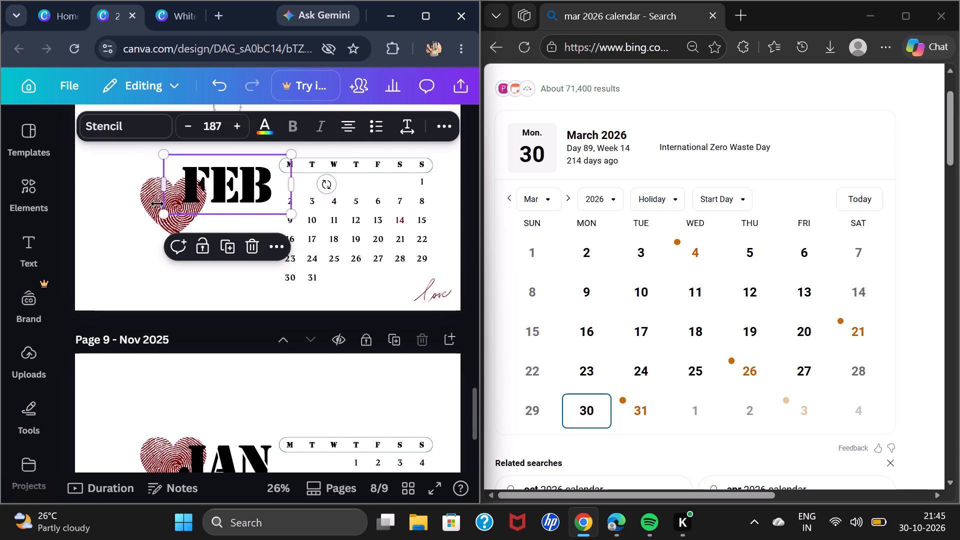
# Move the red fingerprint heart up behind the raised FEB title.
pyautogui.click(148, 192)
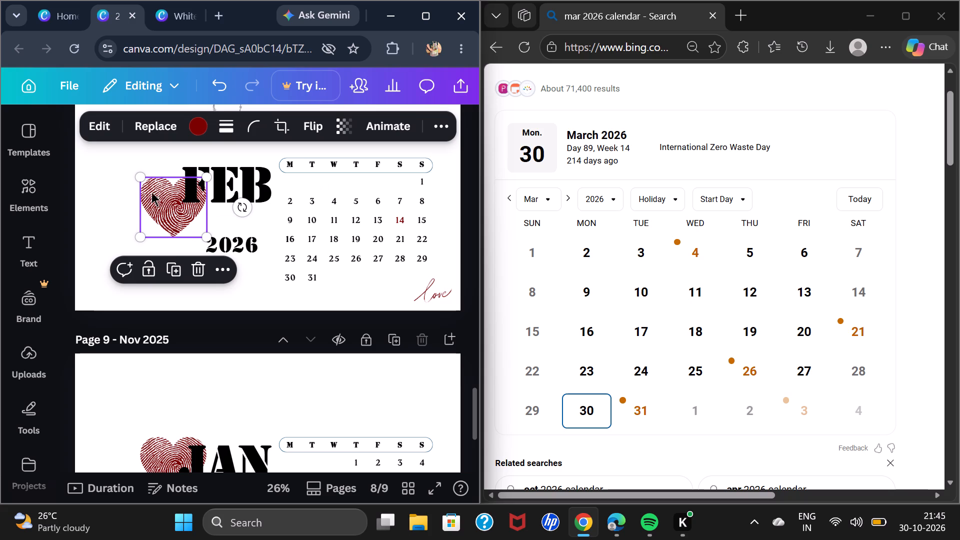
pyautogui.moveTo(171, 225); pyautogui.dragTo(171, 222)
pyautogui.moveTo(171, 222); pyautogui.dragTo(171, 209)
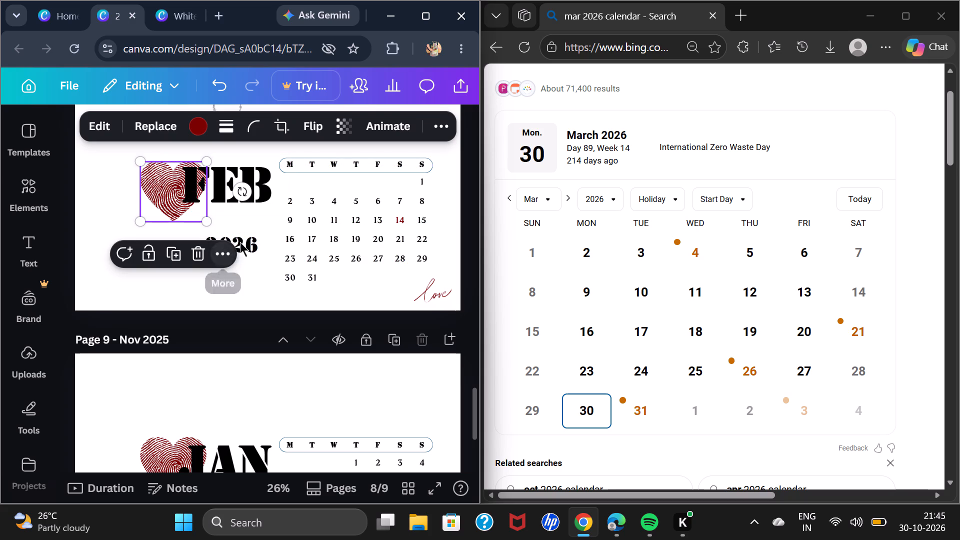
# Move the 2026 text up and slightly left so it sits centred just beneath the raised FEB title.
pyautogui.click(241, 240)
pyautogui.moveTo(241, 240); pyautogui.dragTo(241, 228)
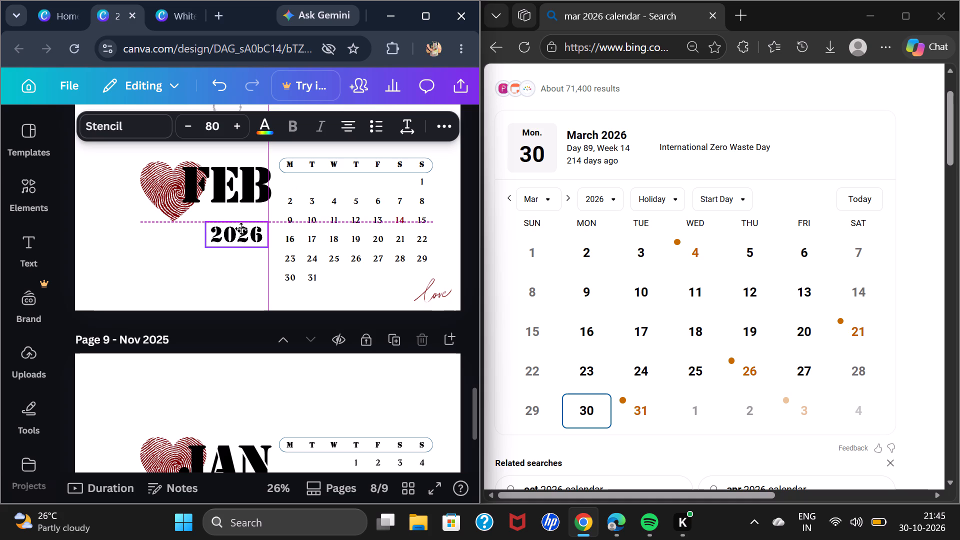
pyautogui.moveTo(241, 228); pyautogui.dragTo(239, 222)
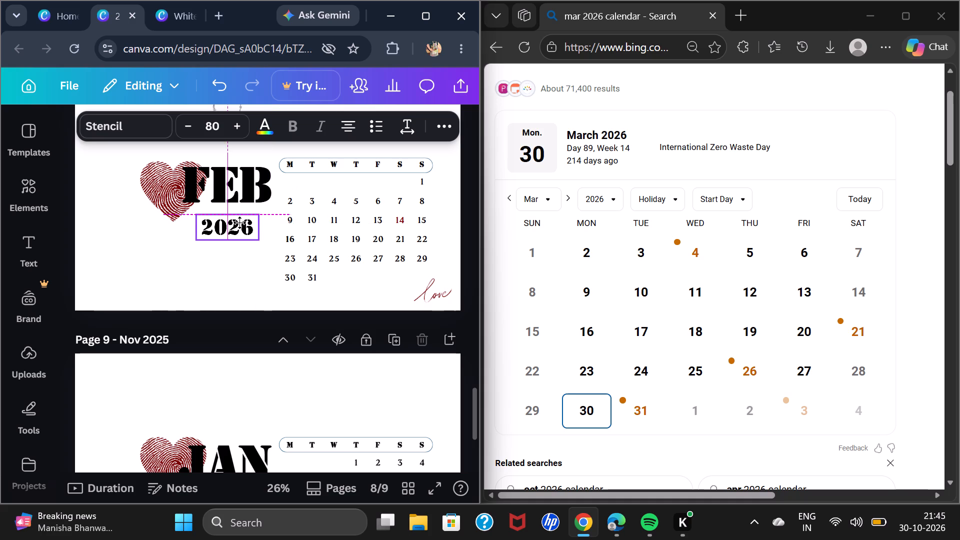
pyautogui.moveTo(239, 222); pyautogui.dragTo(239, 218)
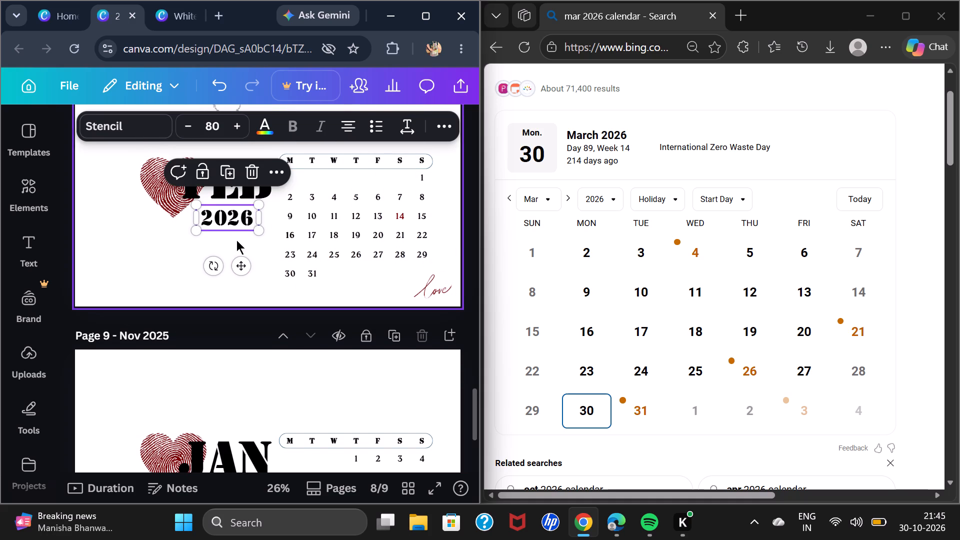
pyautogui.moveTo(232, 216); pyautogui.dragTo(231, 221)
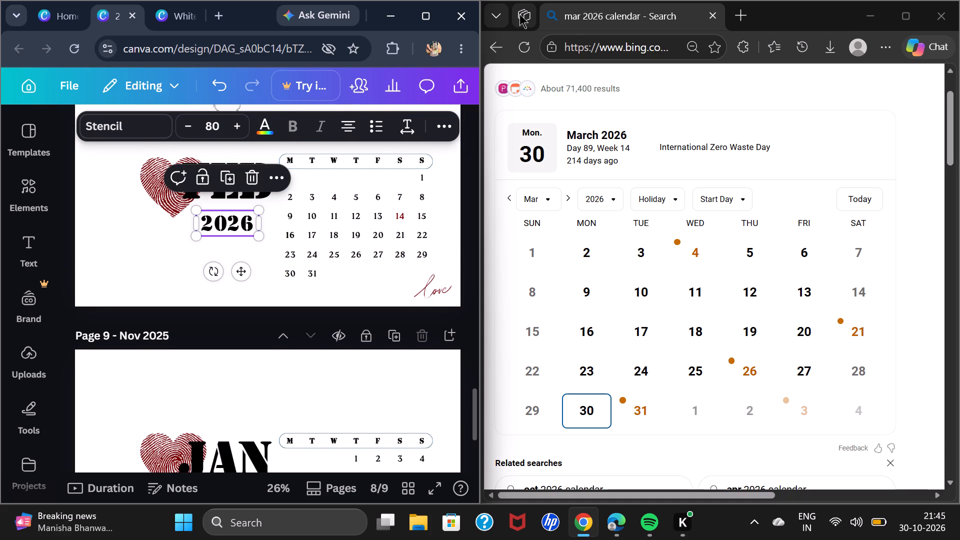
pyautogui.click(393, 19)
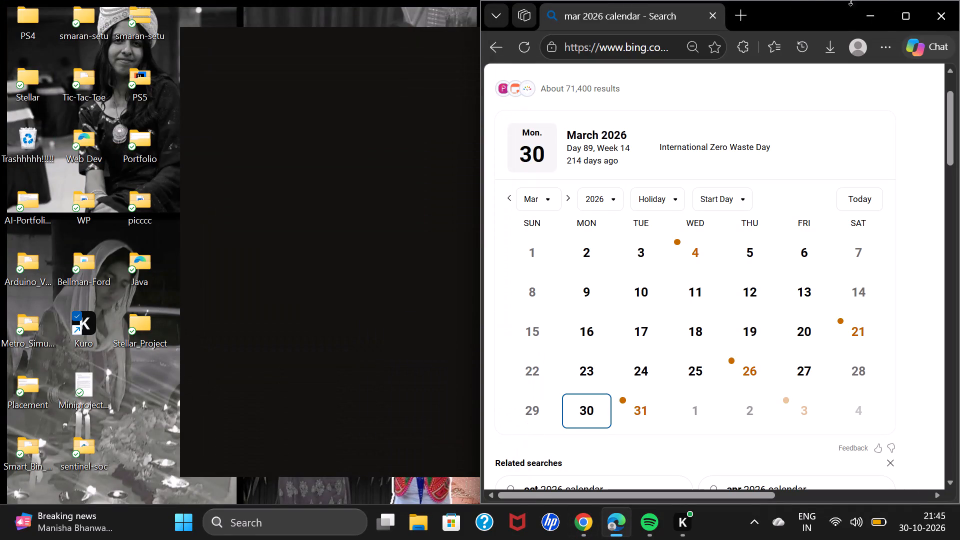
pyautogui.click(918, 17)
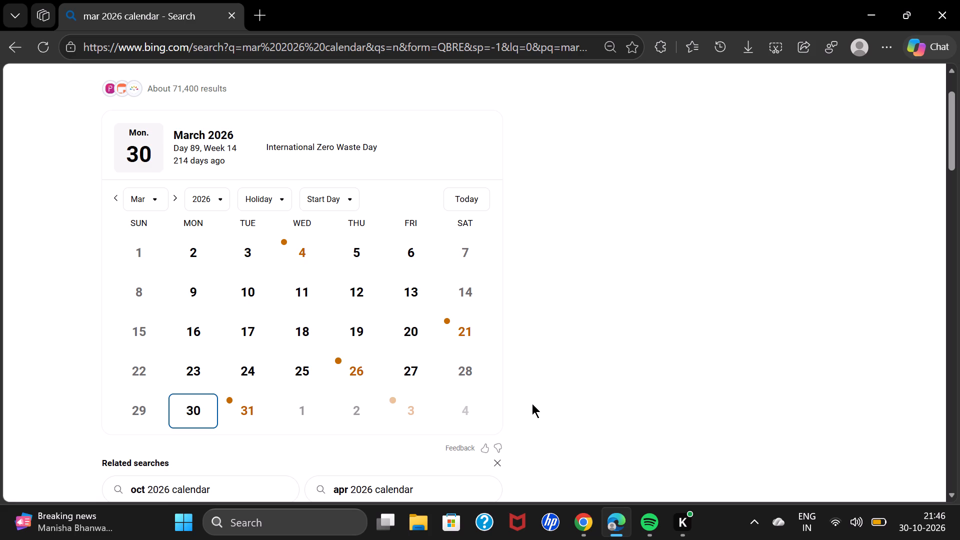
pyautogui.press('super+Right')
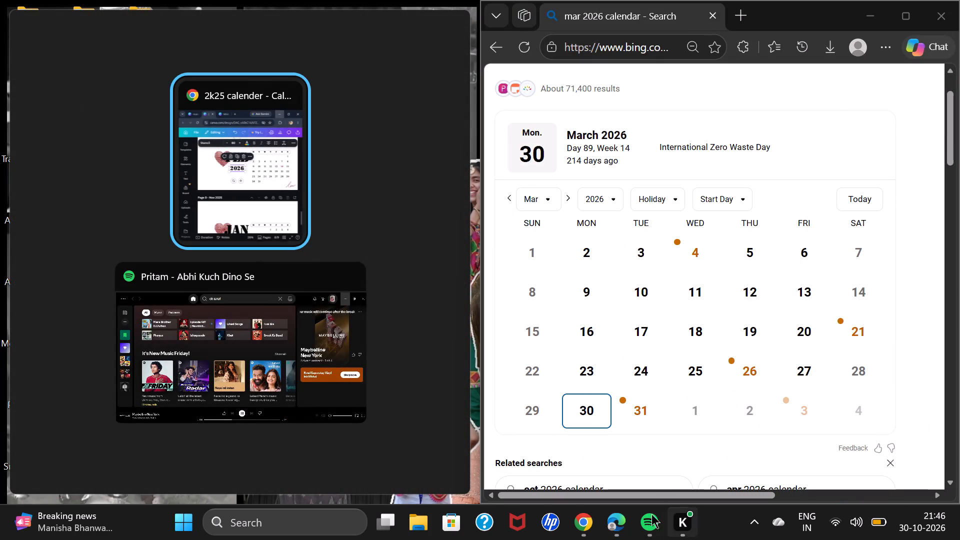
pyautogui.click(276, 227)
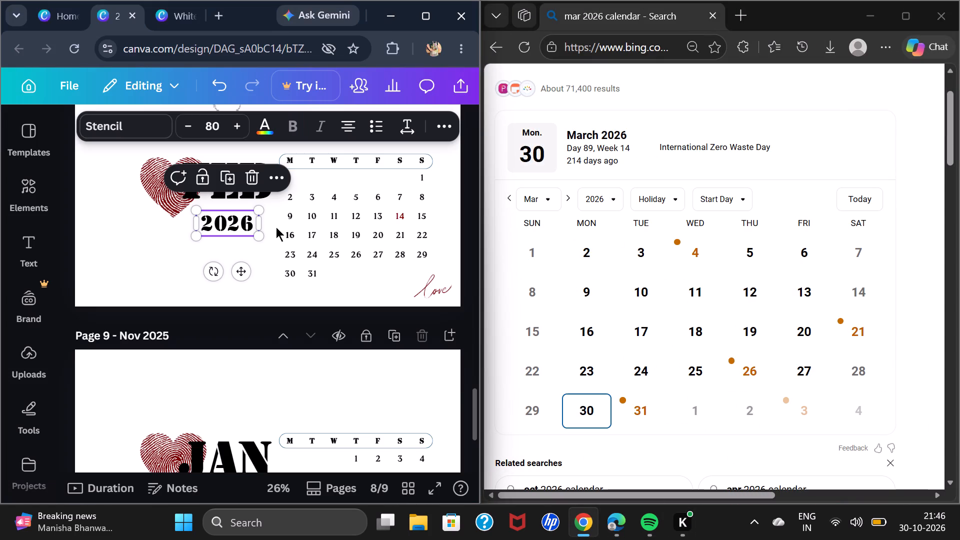
# Nudge the page 8 calendar table down slightly so the weekday letters sit better inside the rounded frame.
pyautogui.click(143, 249)
pyautogui.scroll(-1, 143, 249)
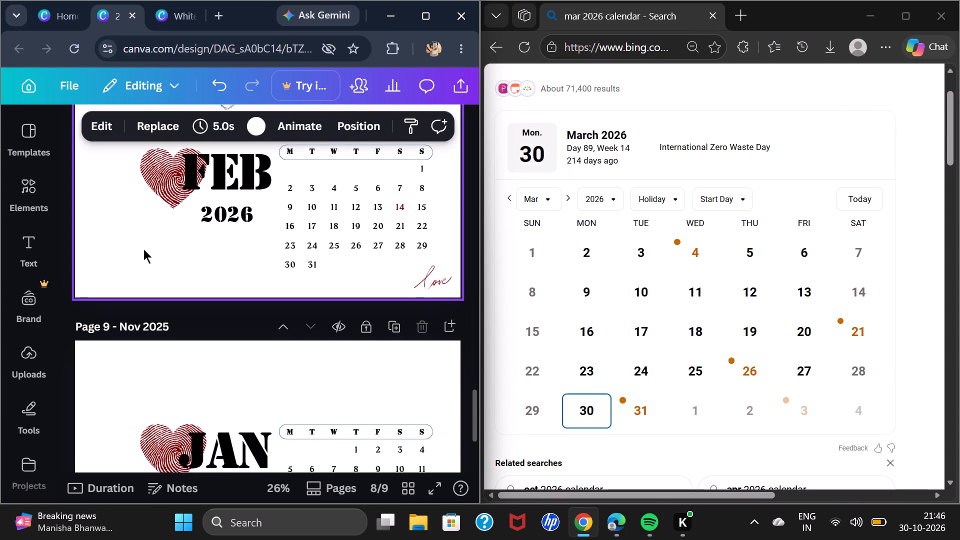
pyautogui.scroll(-2, 143, 249)
pyautogui.scroll(1, 143, 249)
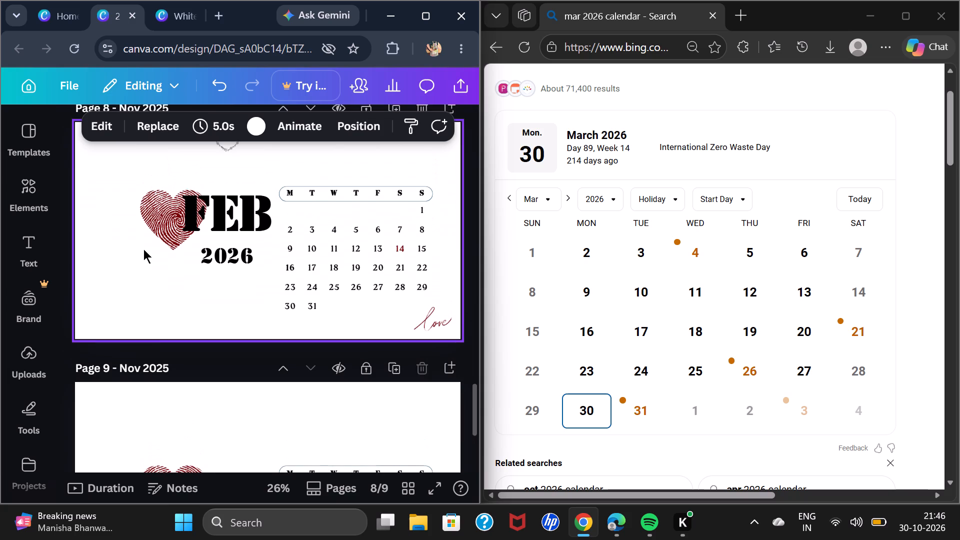
pyautogui.scroll(1, 143, 249)
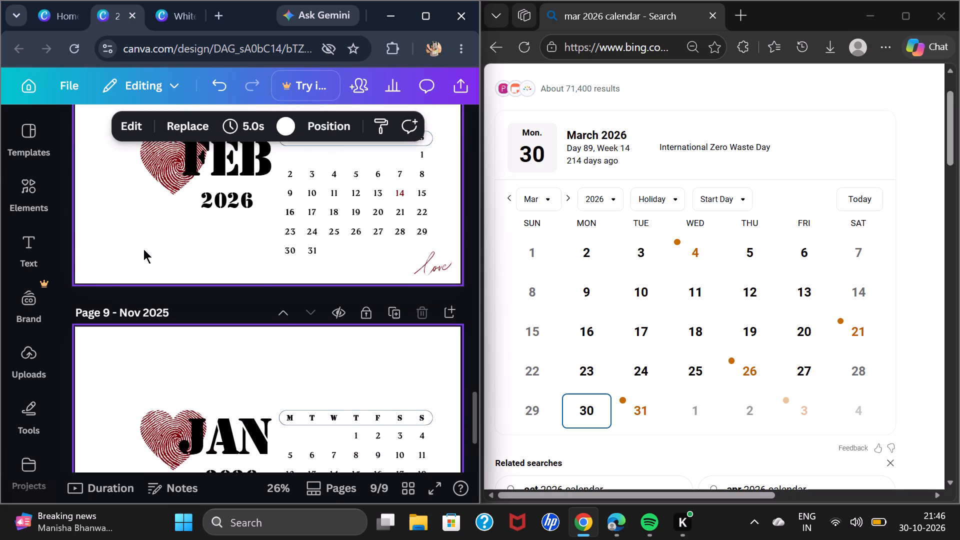
pyautogui.scroll(1, 143, 249)
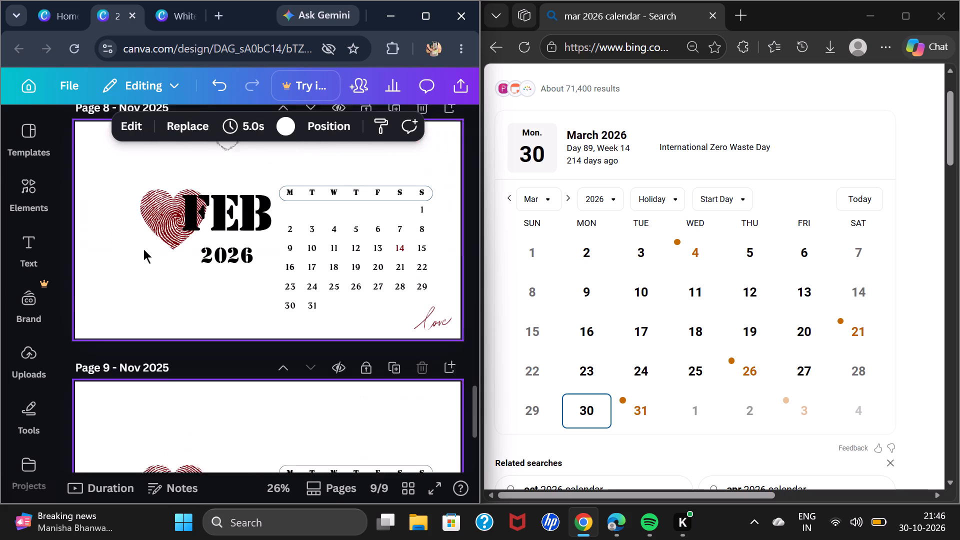
pyautogui.scroll(1, 143, 249)
pyautogui.click(348, 282)
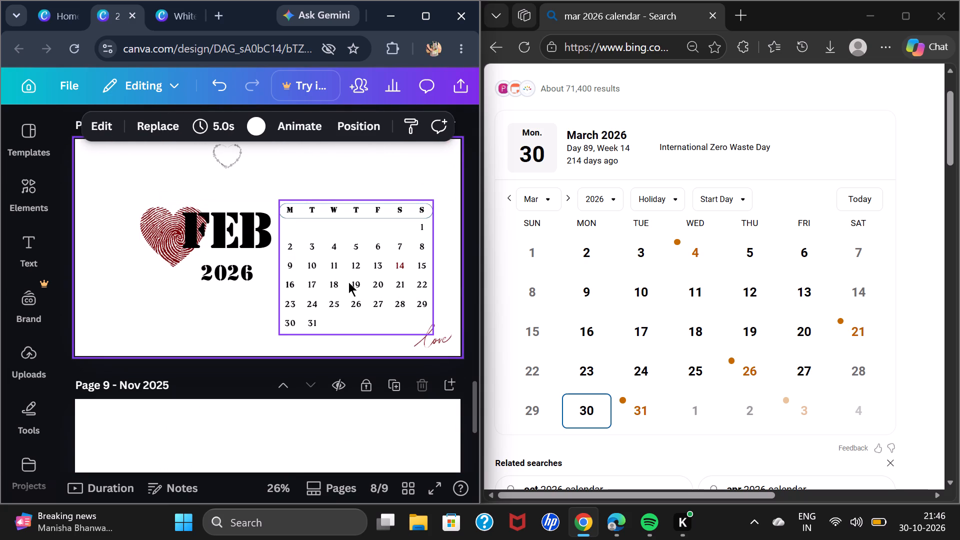
pyautogui.press('Down')
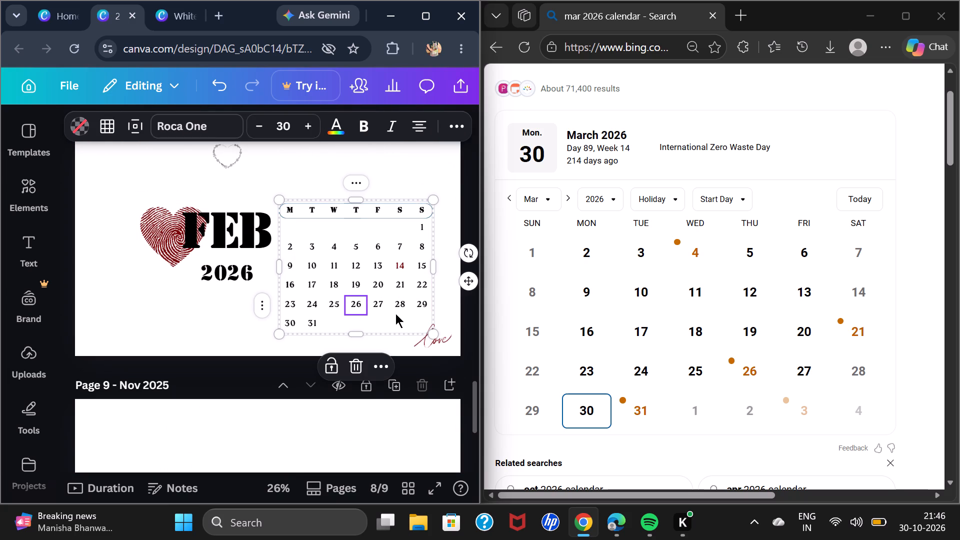
pyautogui.click(466, 278)
pyautogui.press('Down')
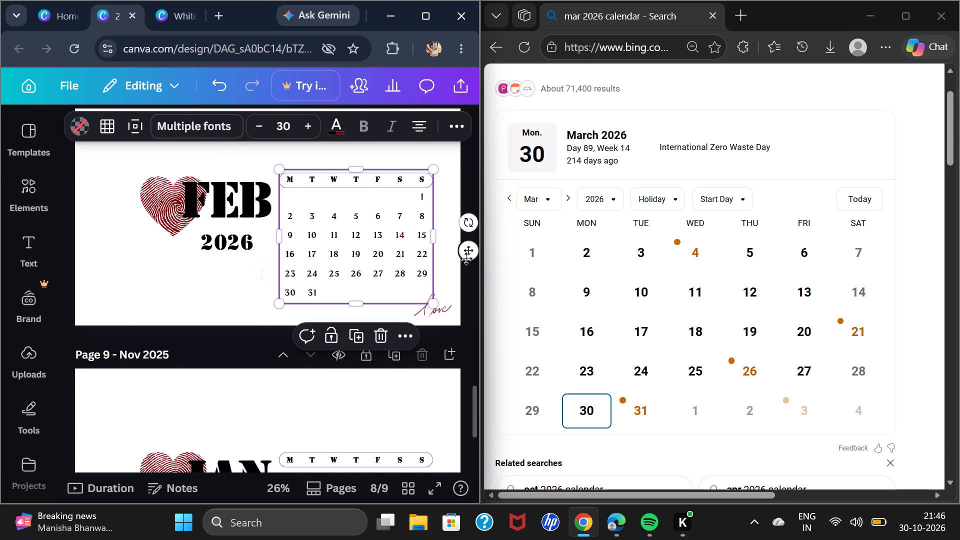
pyautogui.click(469, 252)
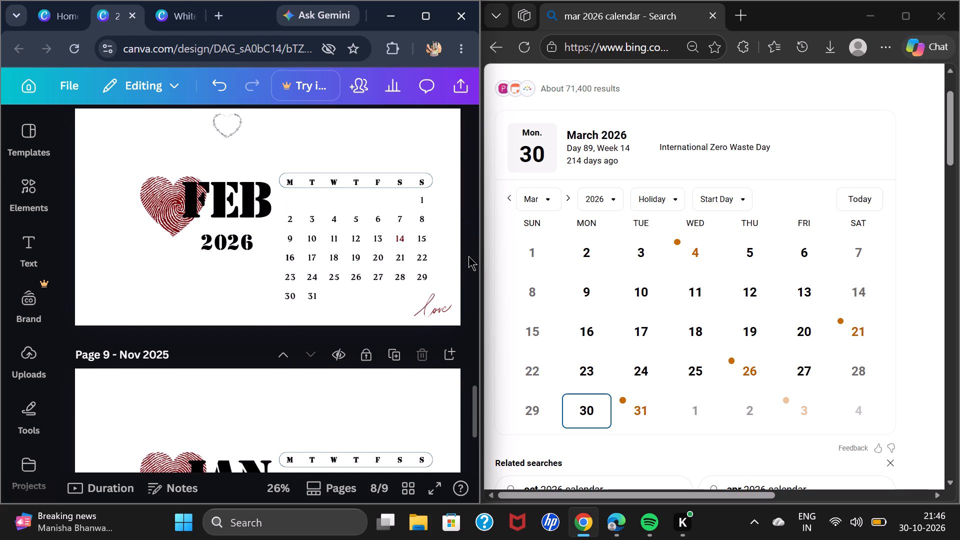
# Move the heart-shaped chain outline on page 8 to the blank area above the start of the weekday header row.
pyautogui.scroll(1, 248, 291)
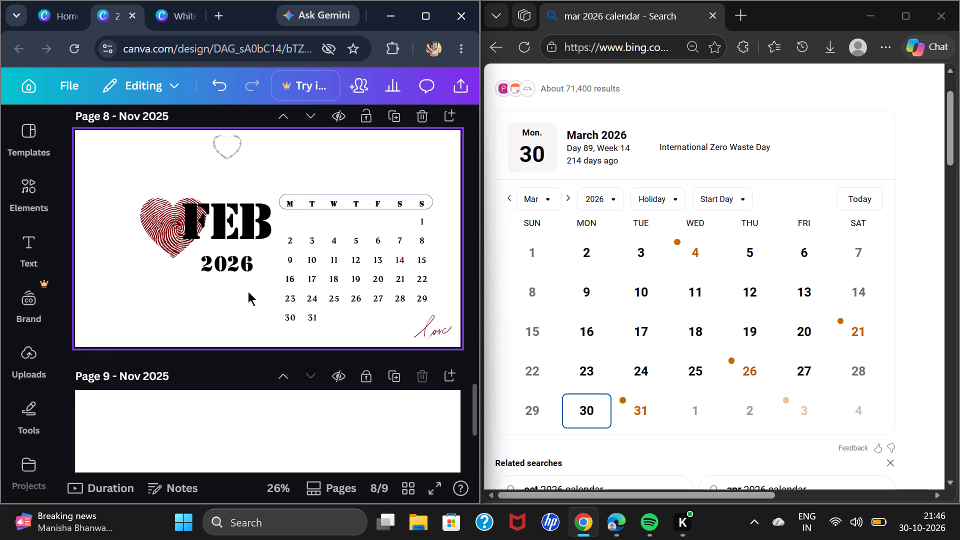
pyautogui.scroll(1, 248, 291)
pyautogui.moveTo(232, 158); pyautogui.dragTo(339, 209)
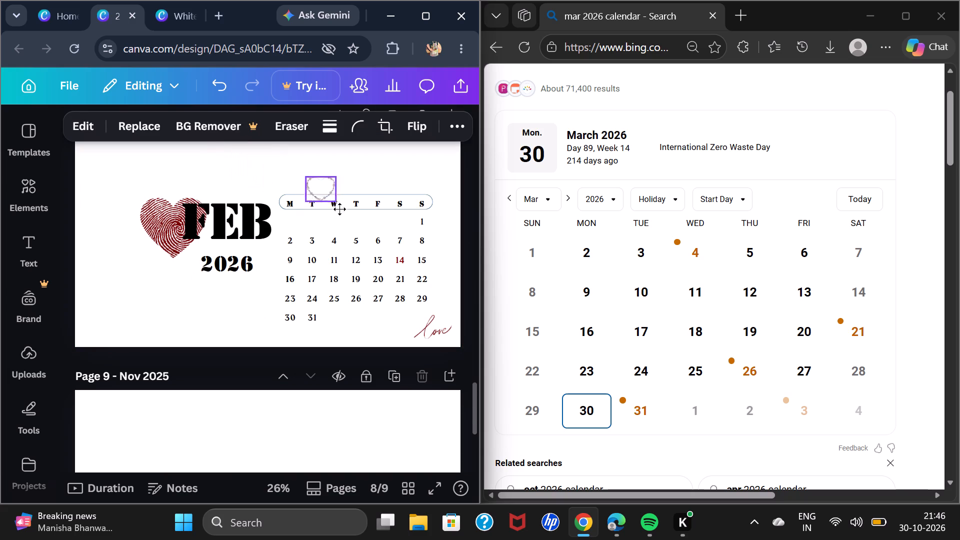
pyautogui.moveTo(339, 209); pyautogui.dragTo(292, 163)
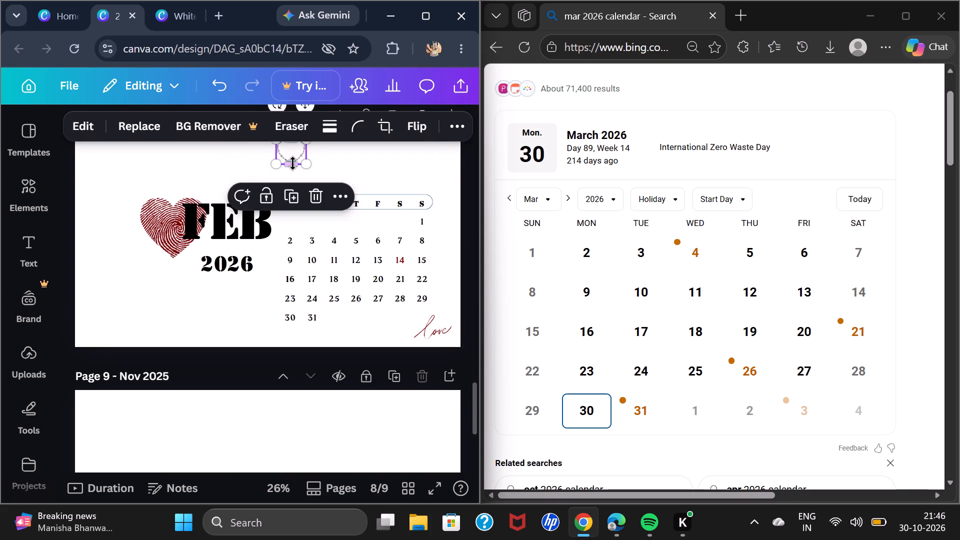
# Change the month title on page 8 from FEB to MAR.
pyautogui.scroll(3, 292, 163)
pyautogui.scroll(-1, 292, 163)
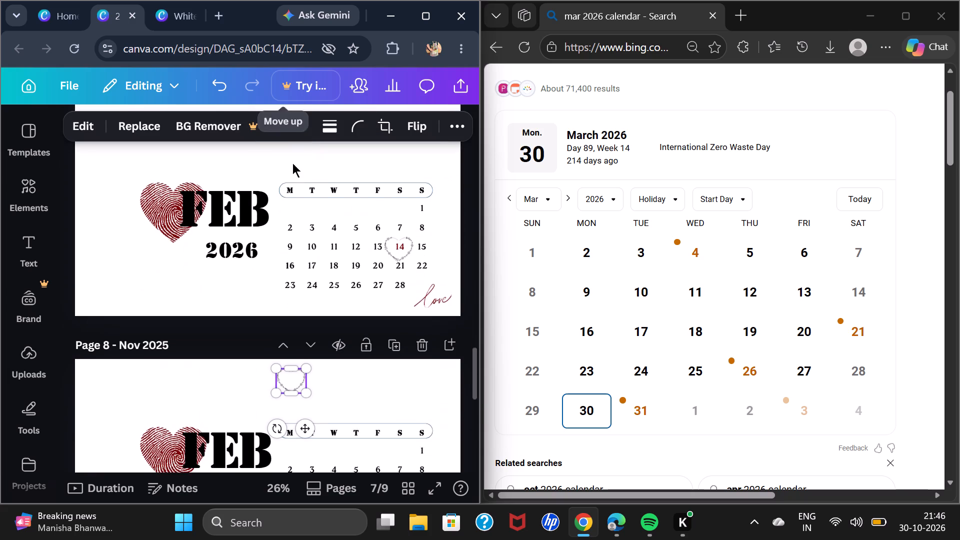
pyautogui.scroll(-1, 292, 163)
pyautogui.click(258, 368)
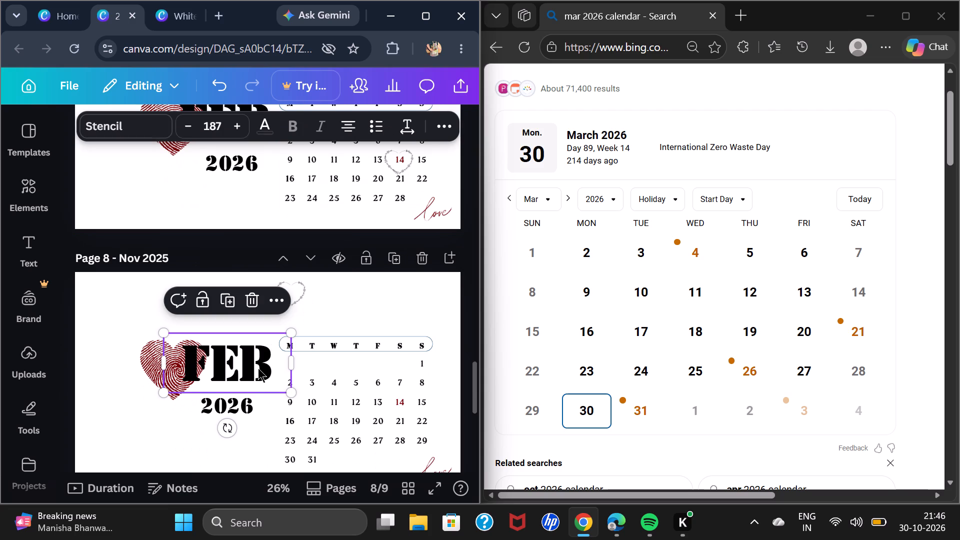
pyautogui.doubleClick(267, 362)
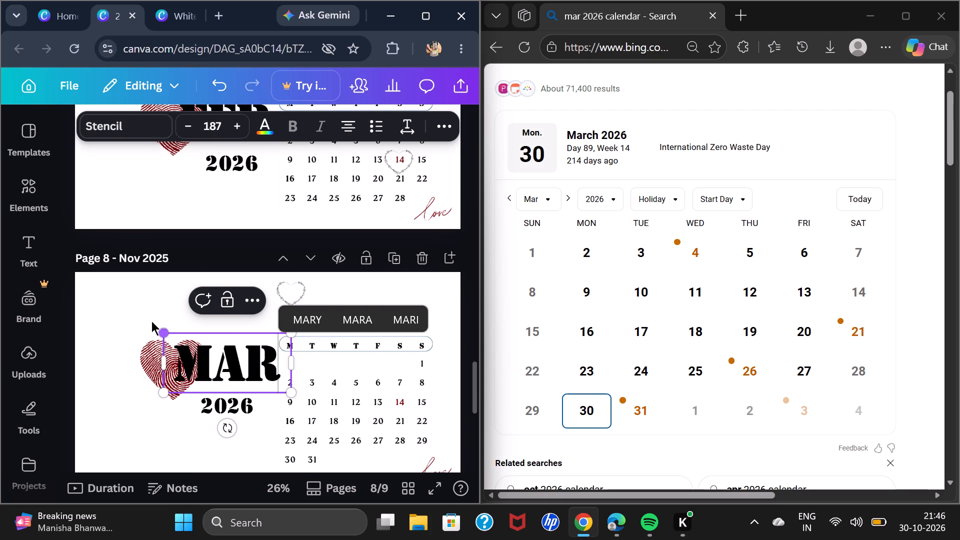
pyautogui.click(150, 307)
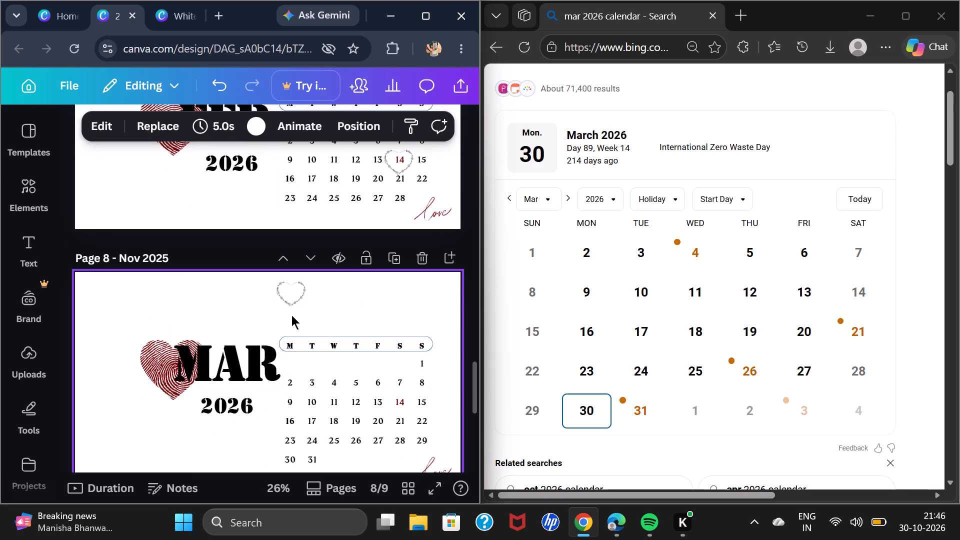
# Shift the MAR title slightly left and down to clear the calendar table, and centre 2026 beneath it.
pyautogui.moveTo(234, 374); pyautogui.dragTo(226, 376)
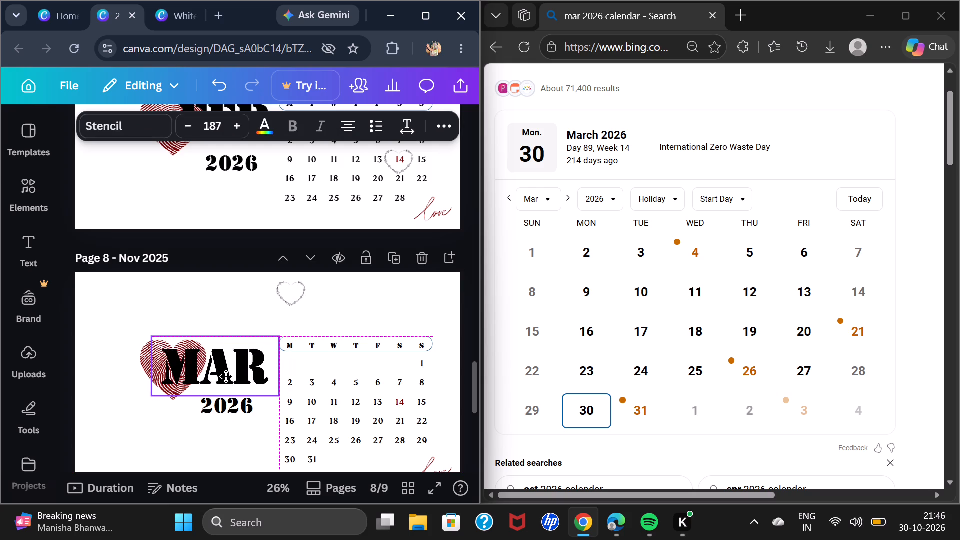
pyautogui.moveTo(226, 376); pyautogui.dragTo(228, 372)
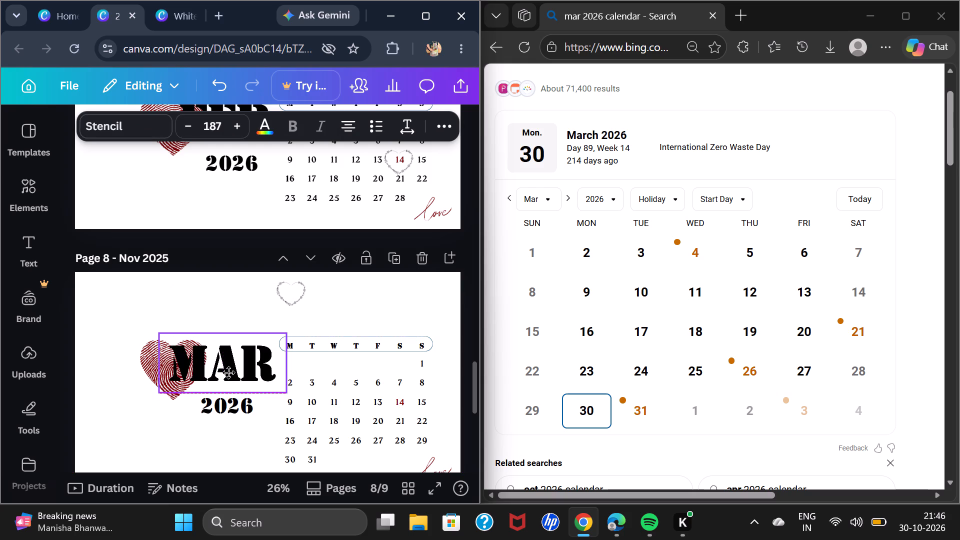
pyautogui.moveTo(228, 372); pyautogui.dragTo(229, 376)
pyautogui.click(224, 406)
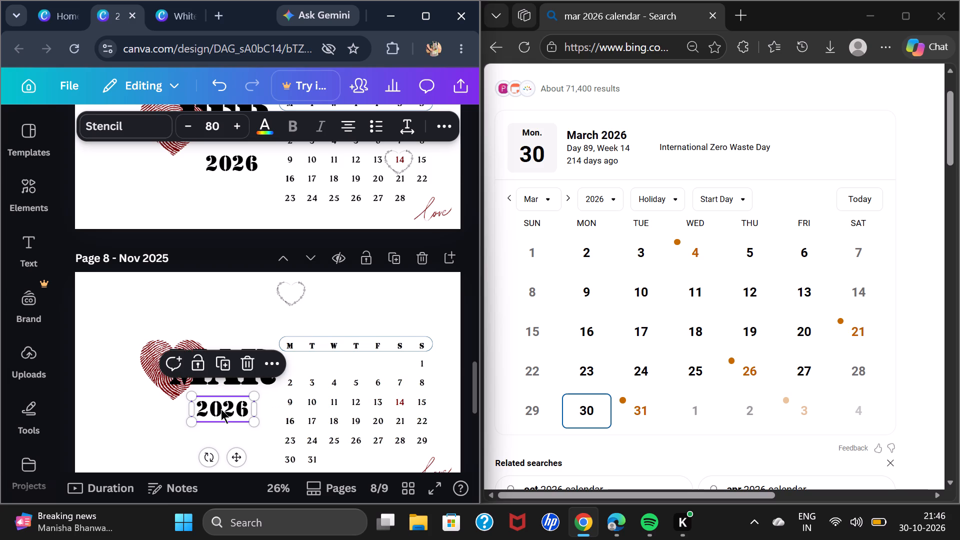
pyautogui.click(187, 311)
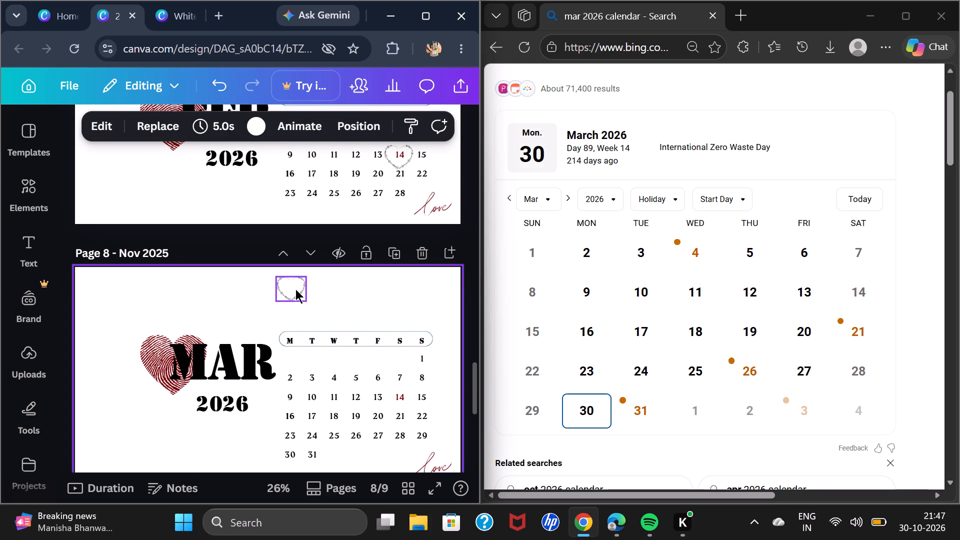
# Change the text colour of the 14 in the March calendar table to black.
pyautogui.click(396, 398)
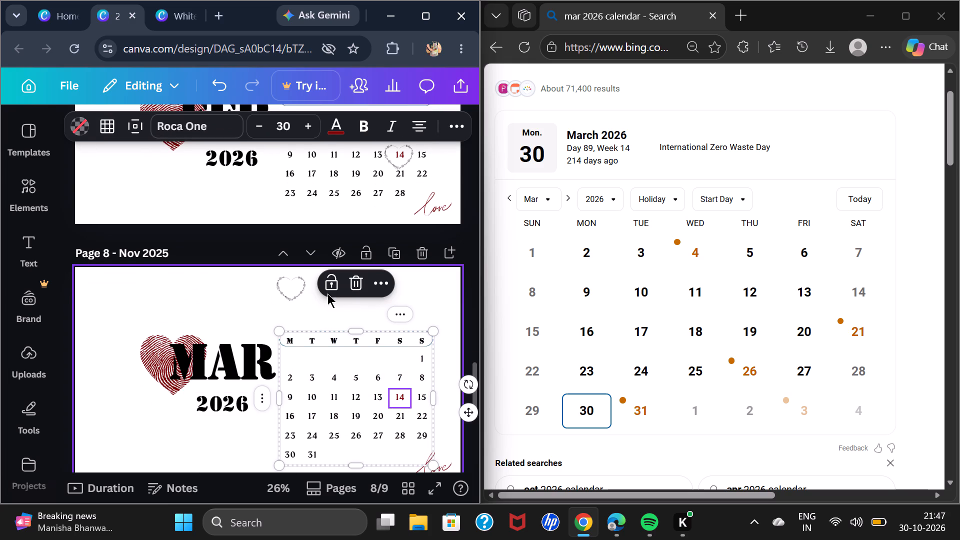
pyautogui.click(334, 127)
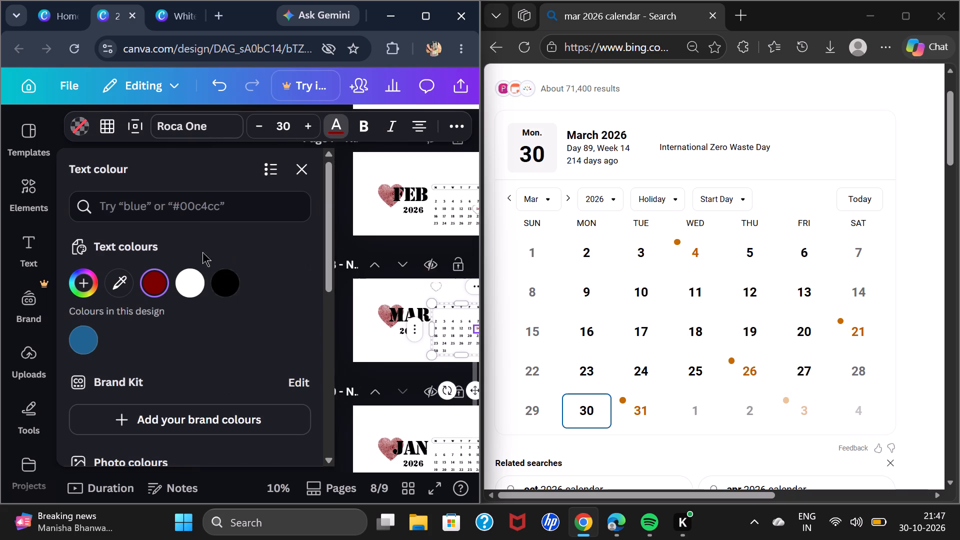
pyautogui.click(228, 286)
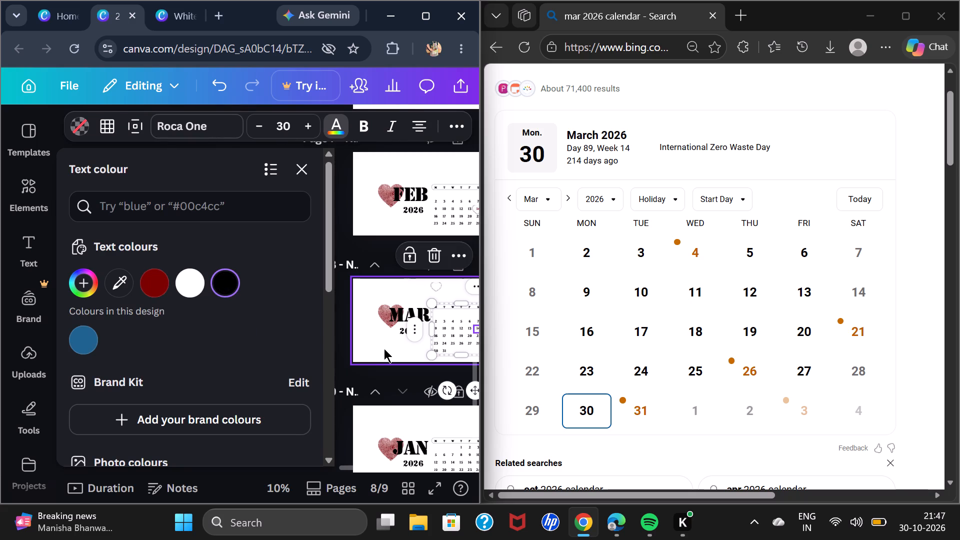
pyautogui.click(384, 348)
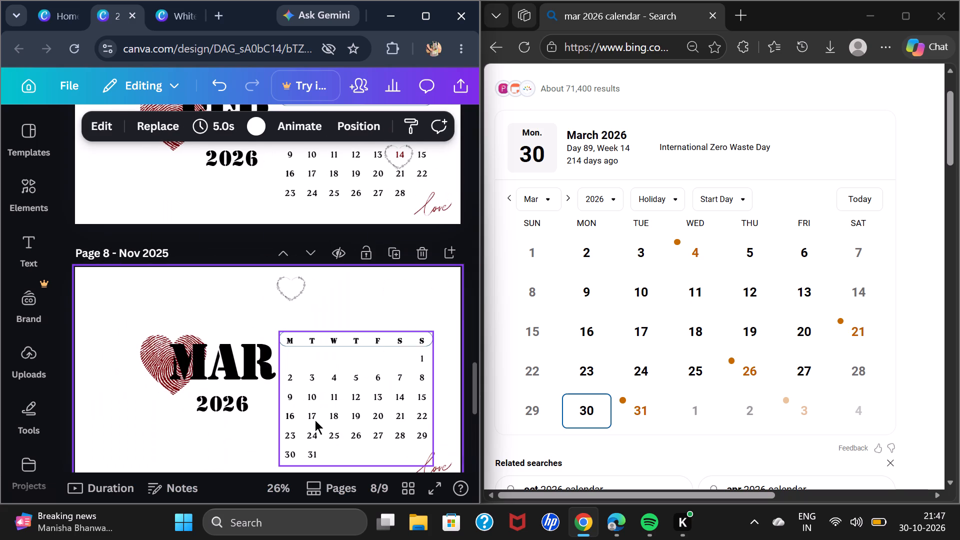
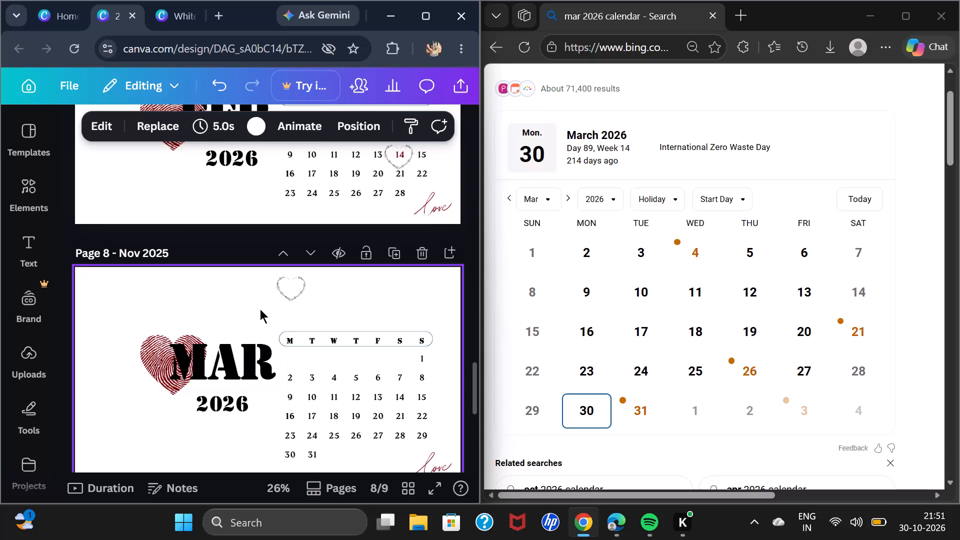
# Undo the black recolouring of the 14 on the March page and place the heart-shaped chain outline around that date.
pyautogui.hotkey('ctrl', 'z')
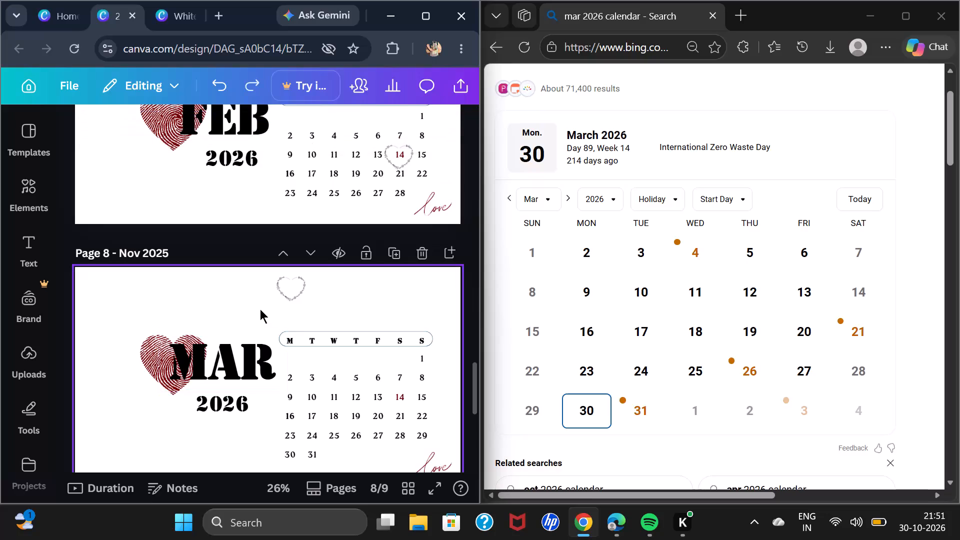
pyautogui.click(296, 290)
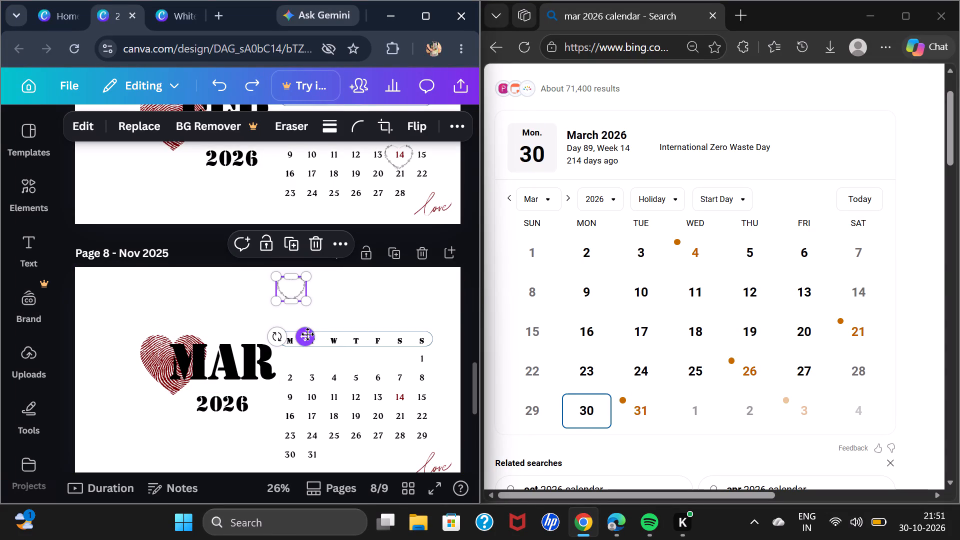
pyautogui.moveTo(307, 334); pyautogui.dragTo(412, 445)
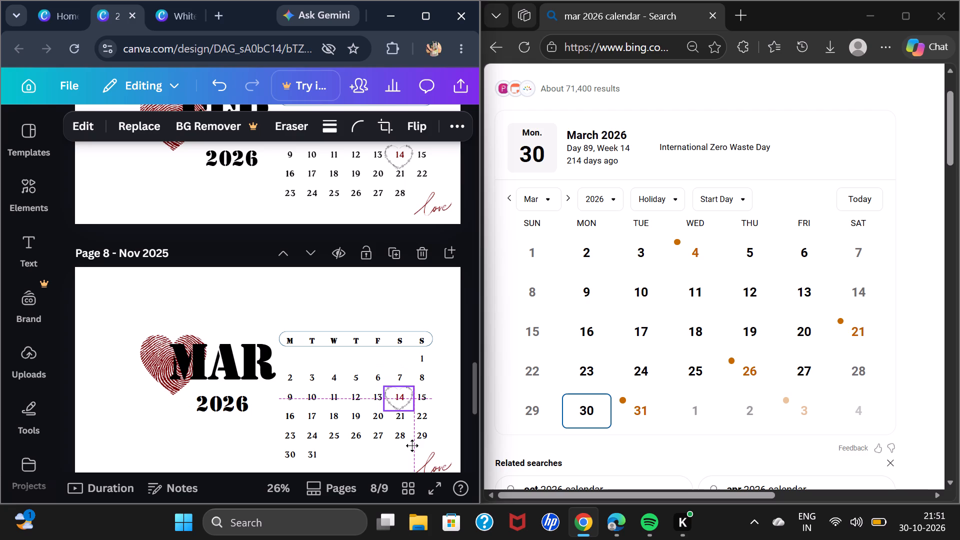
pyautogui.moveTo(412, 445); pyautogui.dragTo(412, 446)
pyautogui.click(336, 301)
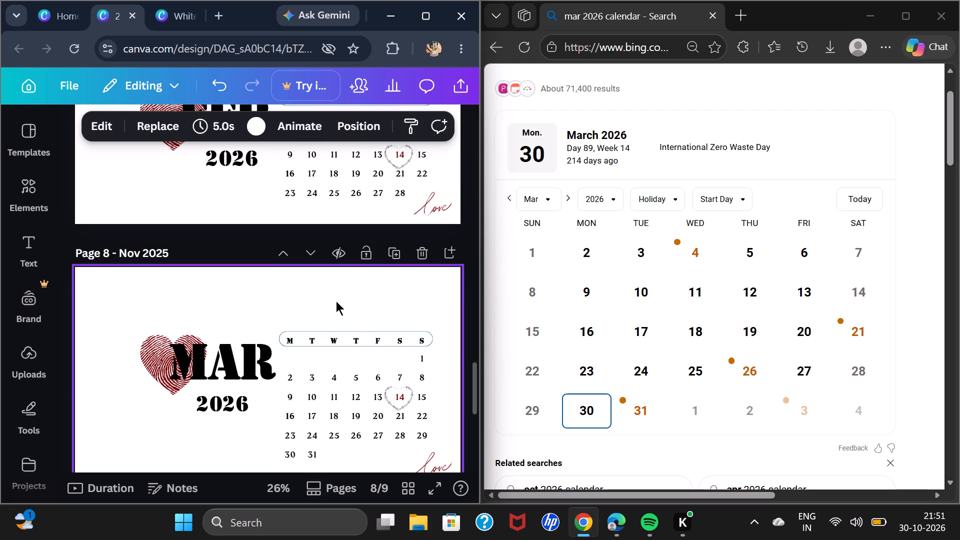
# In Microsoft Edge, switch the reference calendar from the March search to April 2026 and bring its full month grid into view.
pyautogui.scroll(3, 716, 140)
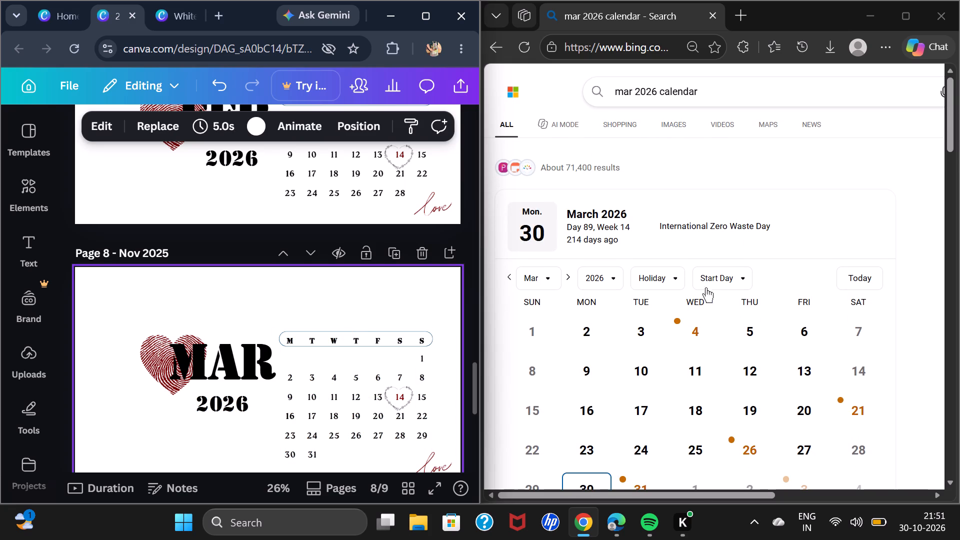
pyautogui.click(550, 277)
pyautogui.click(543, 364)
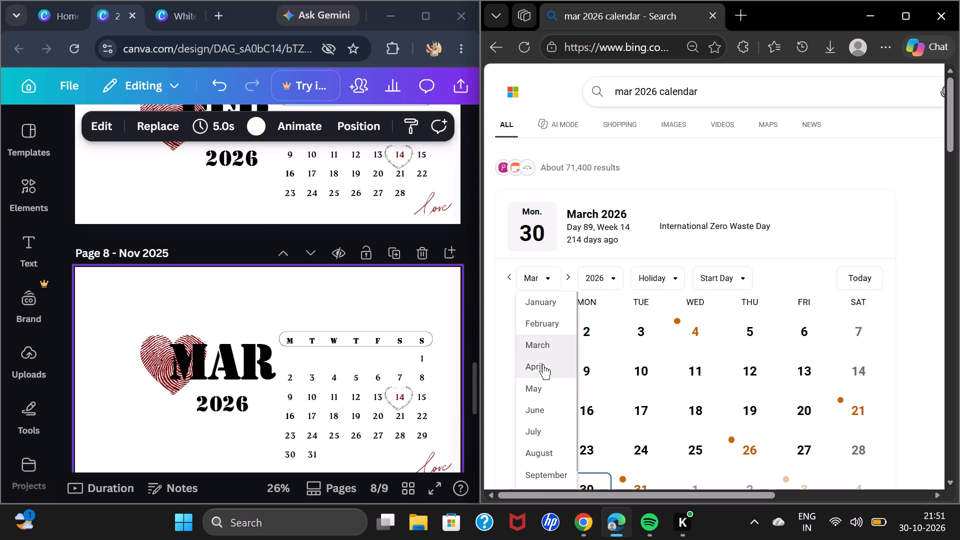
pyautogui.scroll(-1, 740, 199)
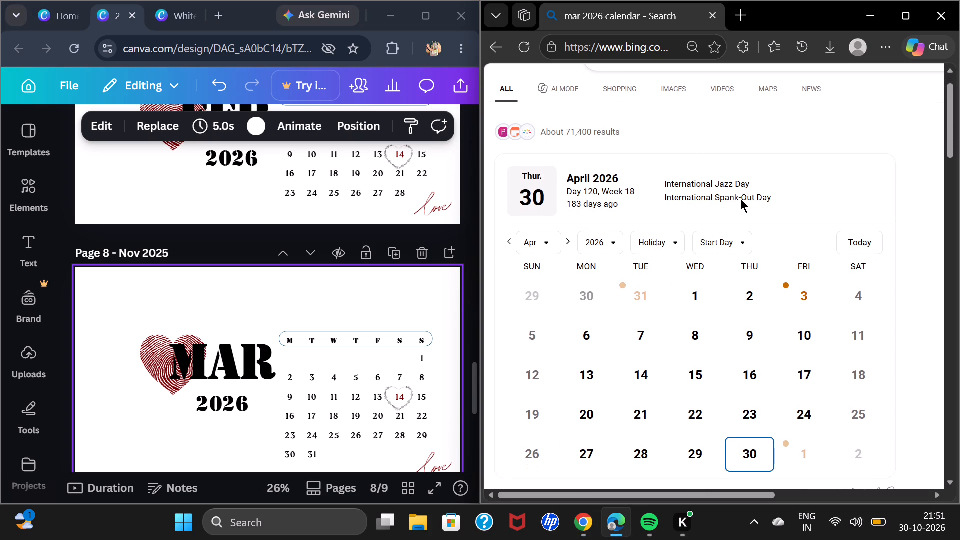
pyautogui.scroll(-1, 740, 199)
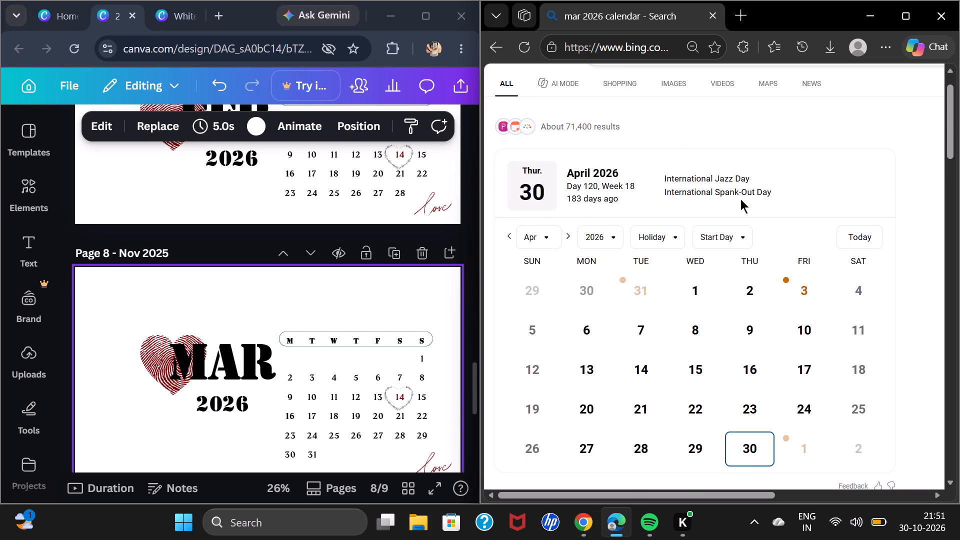
pyautogui.scroll(-1, 327, 305)
# Back in Canva in Chrome, duplicate the October 2025 page (page 5) and unlock the copy on page 6.
pyautogui.scroll(-1, 327, 305)
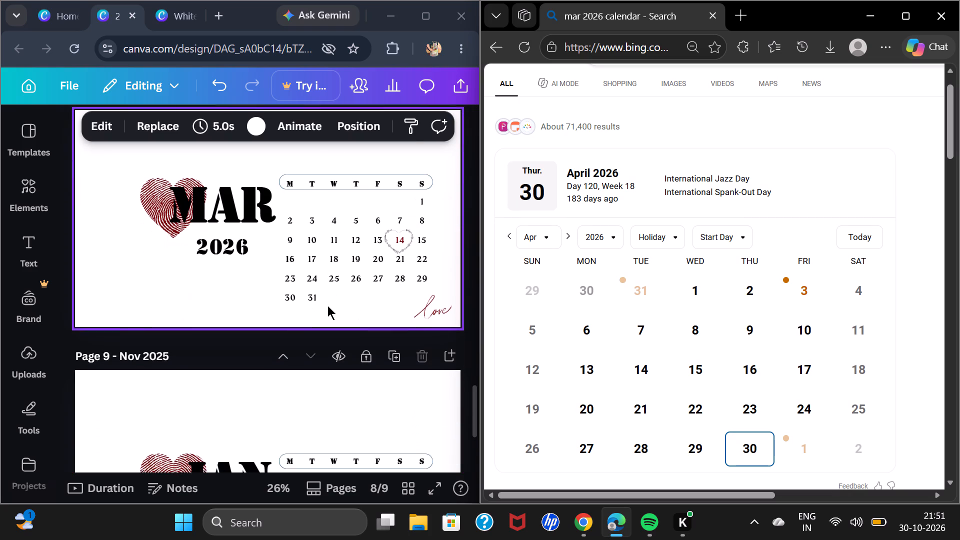
pyautogui.scroll(-1, 327, 305)
pyautogui.scroll(1, 327, 305)
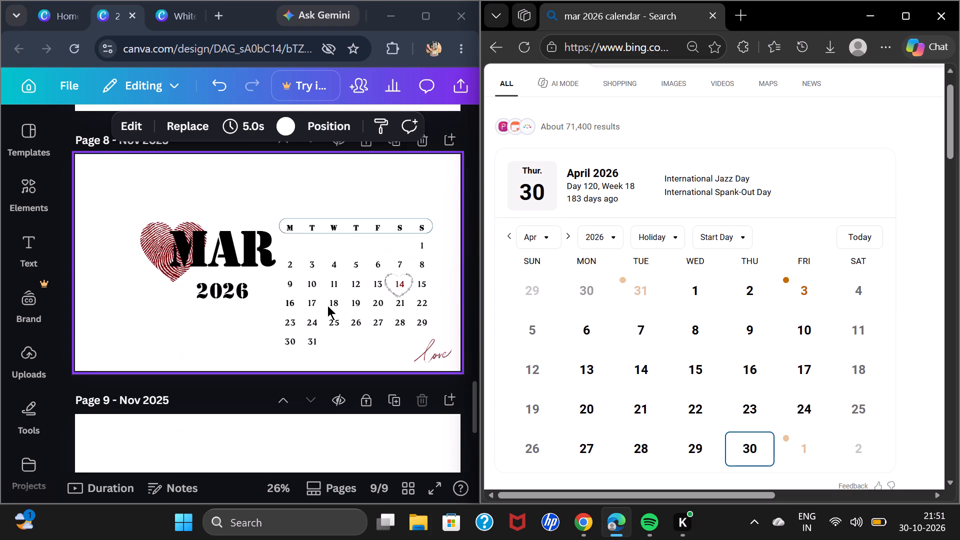
pyautogui.scroll(3, 327, 305)
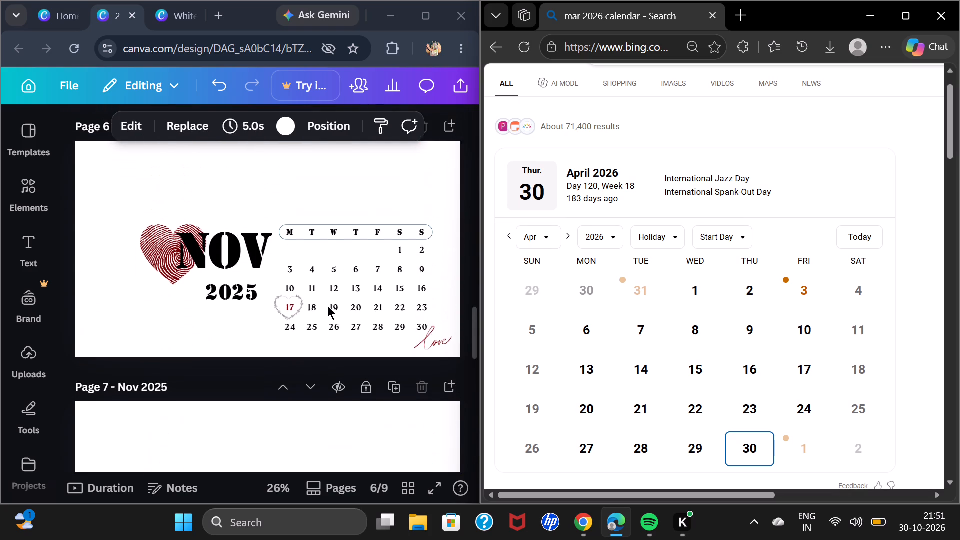
pyautogui.scroll(2, 327, 305)
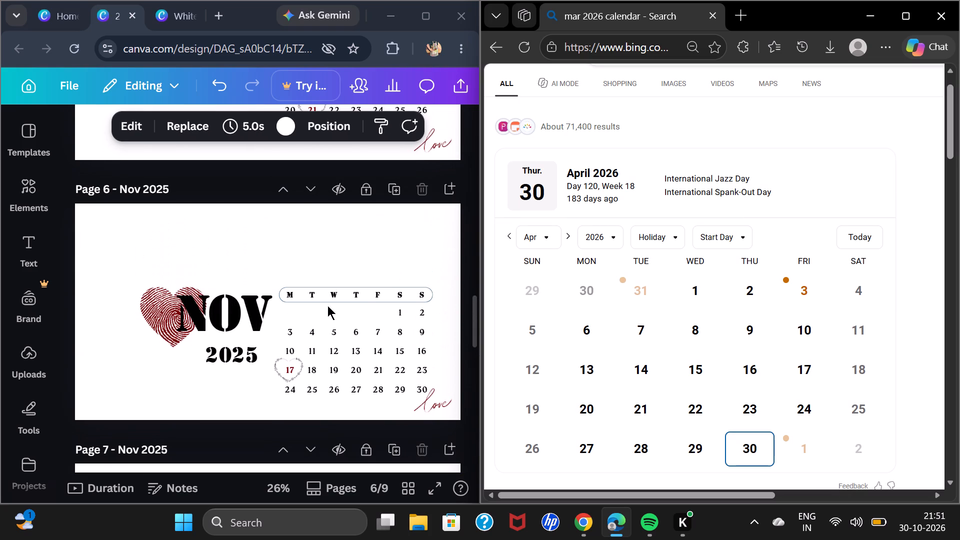
pyautogui.scroll(1, 327, 305)
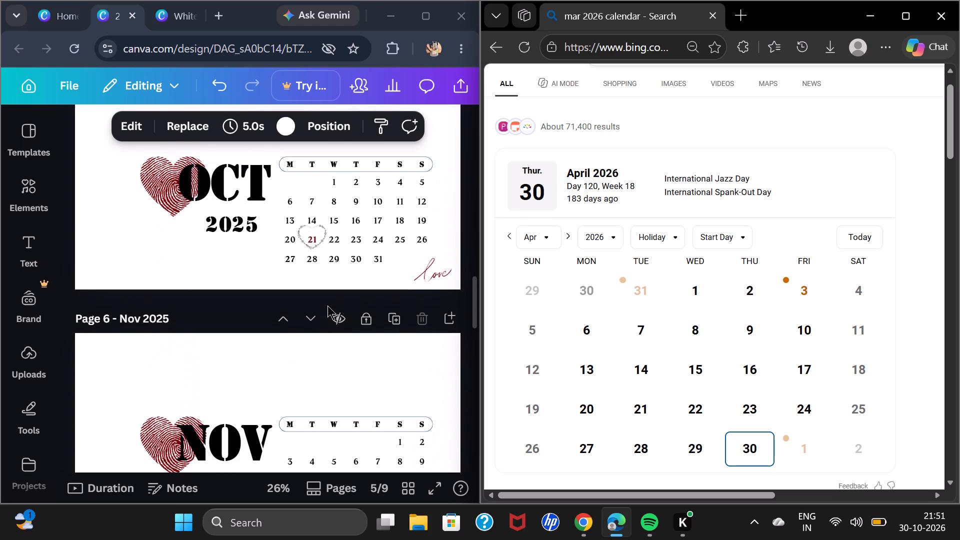
pyautogui.scroll(2, 327, 305)
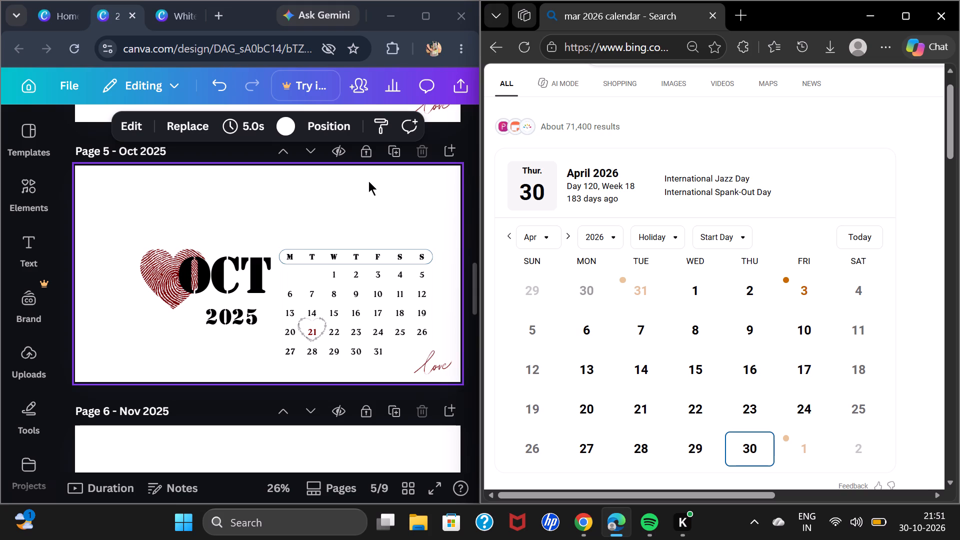
pyautogui.click(393, 153)
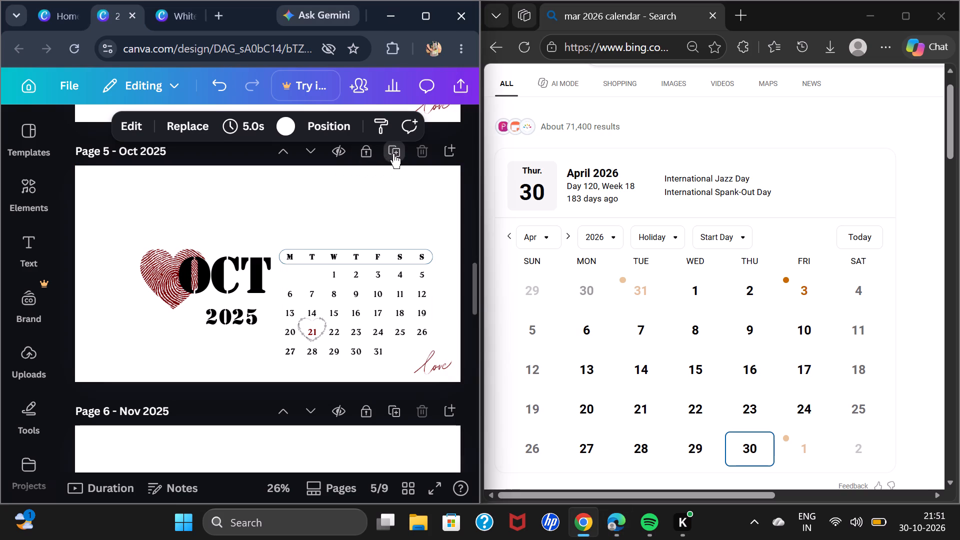
pyautogui.scroll(-1, 272, 292)
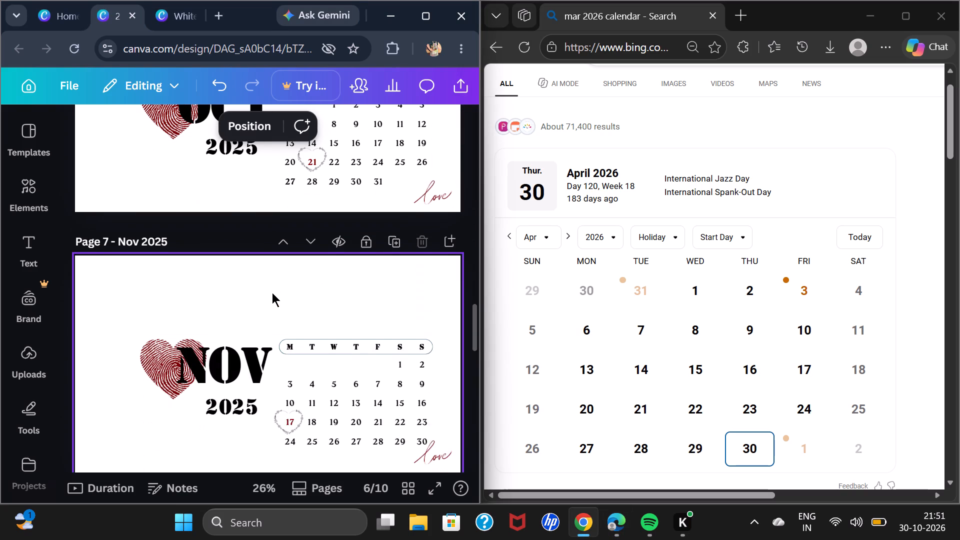
pyautogui.scroll(3, 272, 292)
pyautogui.scroll(-1, 272, 292)
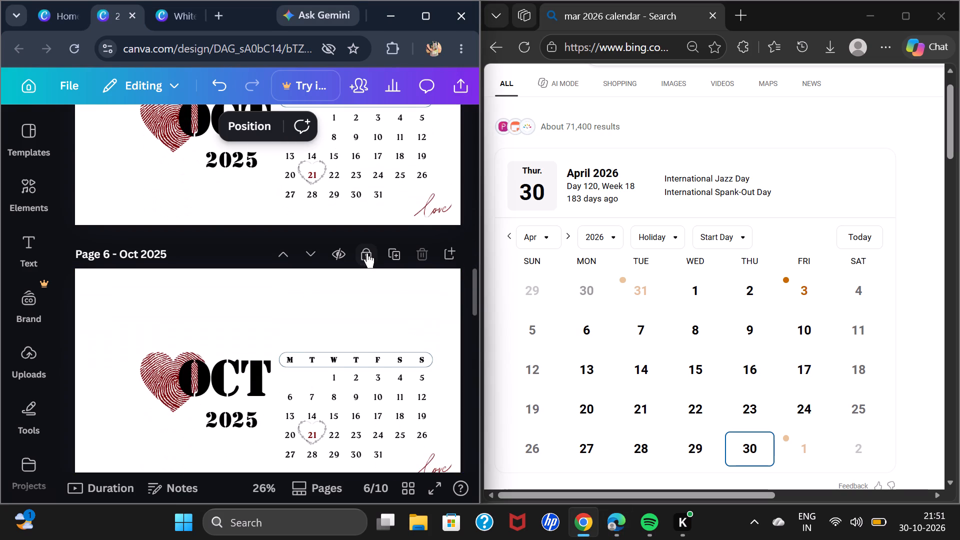
pyautogui.click(371, 252)
# Move the heart-shaped chain outline on page 6 off the 21 to the blank area above the OCT title.
pyautogui.scroll(-1, 351, 458)
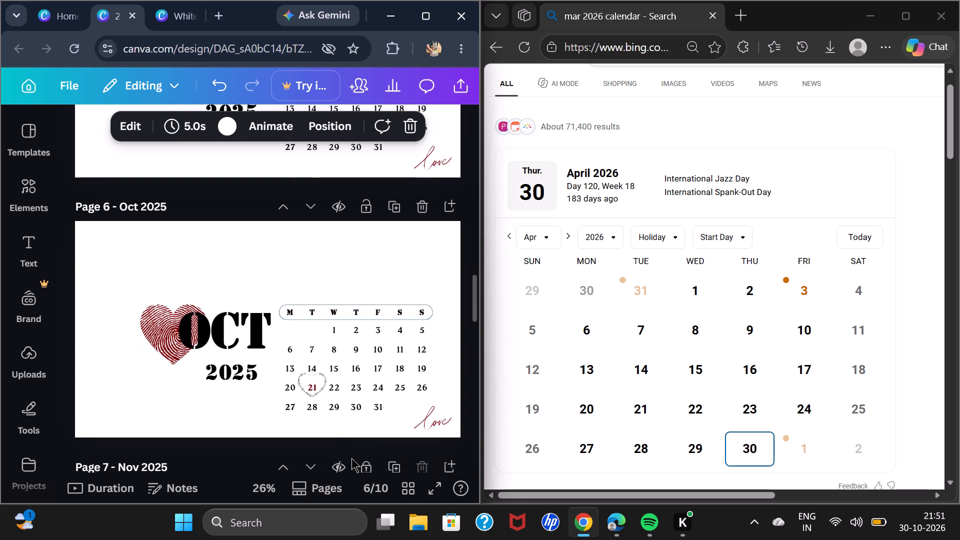
pyautogui.scroll(-1, 351, 458)
pyautogui.moveTo(324, 382); pyautogui.dragTo(301, 378)
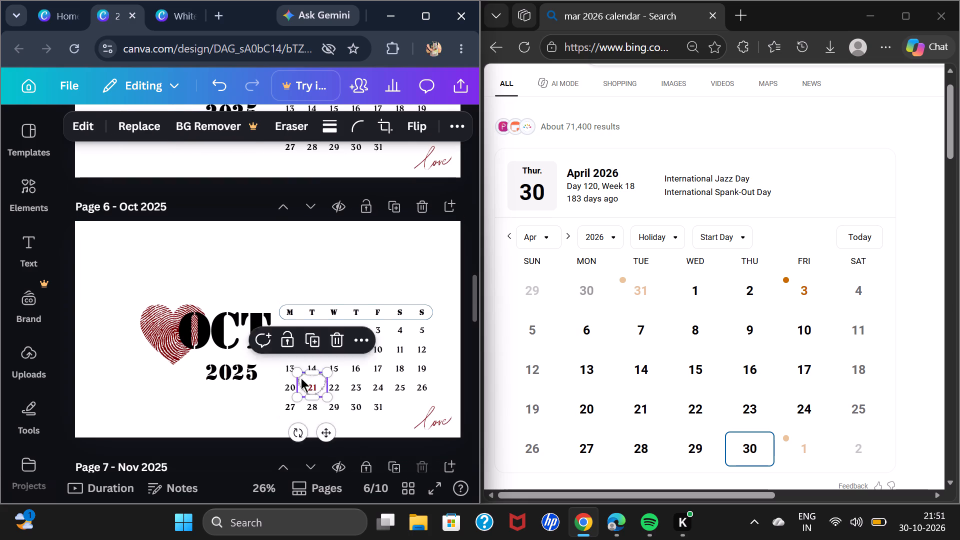
pyautogui.moveTo(301, 378); pyautogui.dragTo(242, 273)
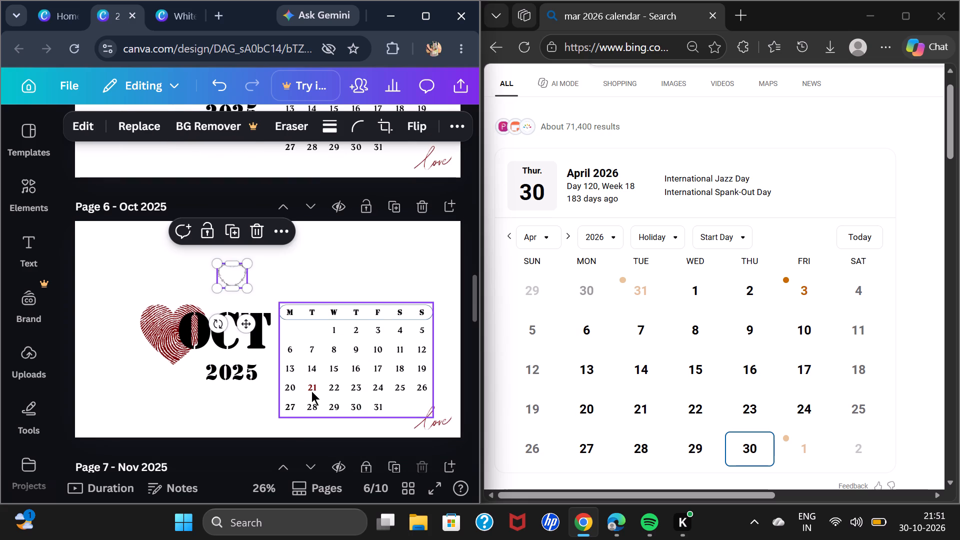
# Change the text colour of the 21 in the page 6 calendar table to black.
pyautogui.click(311, 391)
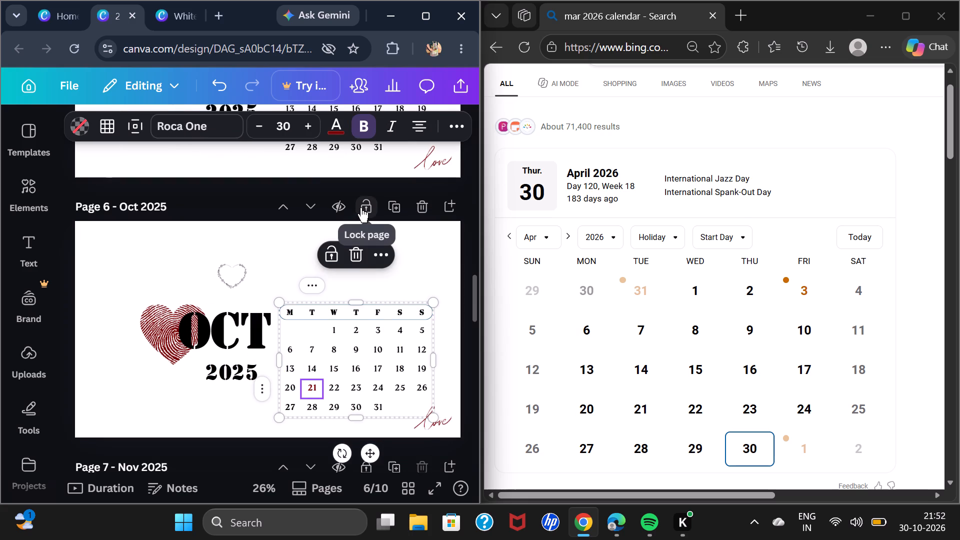
pyautogui.click(336, 129)
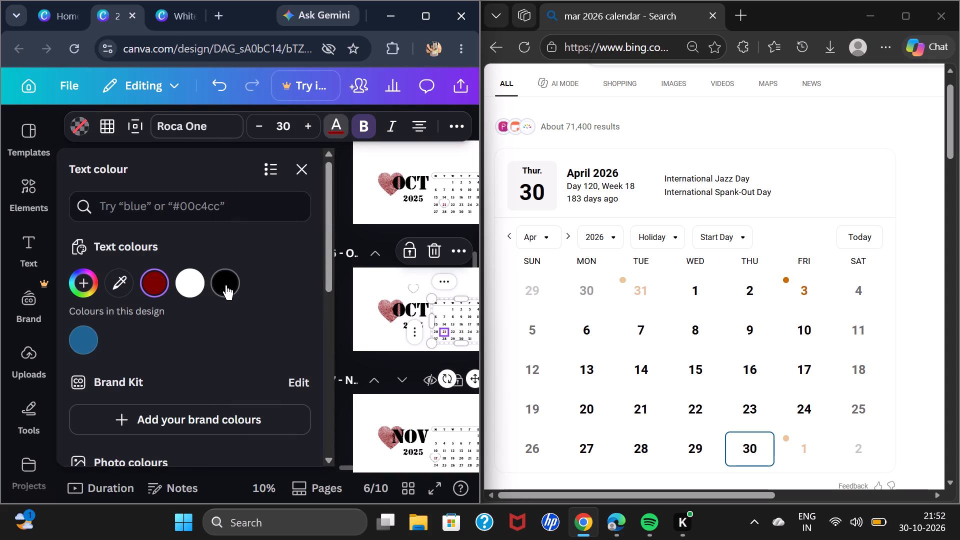
pyautogui.click(226, 285)
pyautogui.click(383, 344)
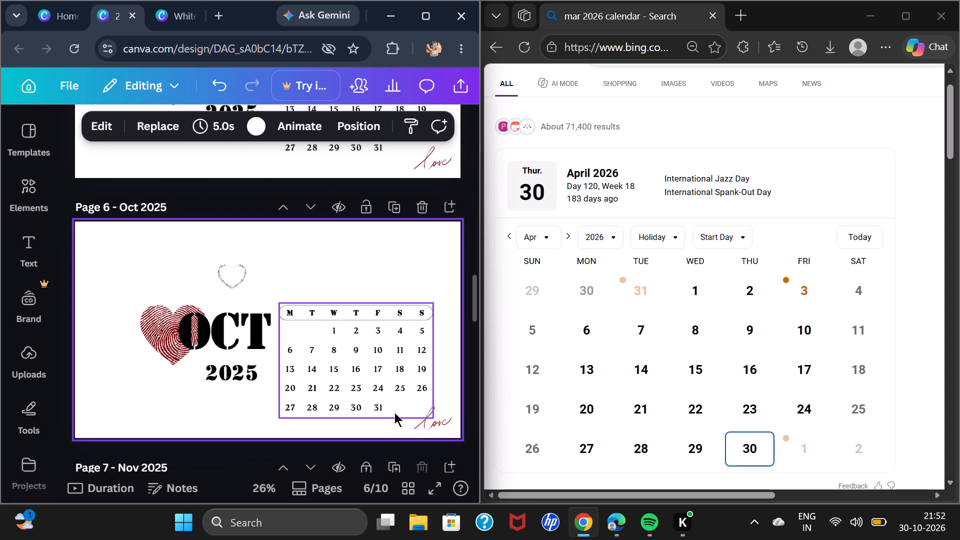
# Delete the 31 from the last row of the page 6 calendar table.
pyautogui.click(382, 410)
pyautogui.press('BackSpace')
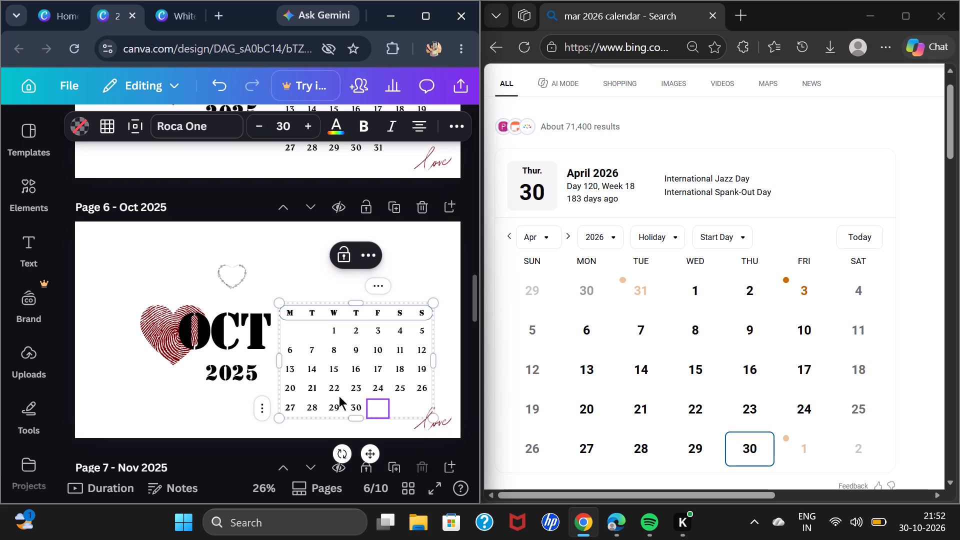
# Change the text colour of the 30 in the page 6 calendar table to dark red #7a0000.
pyautogui.click(347, 404)
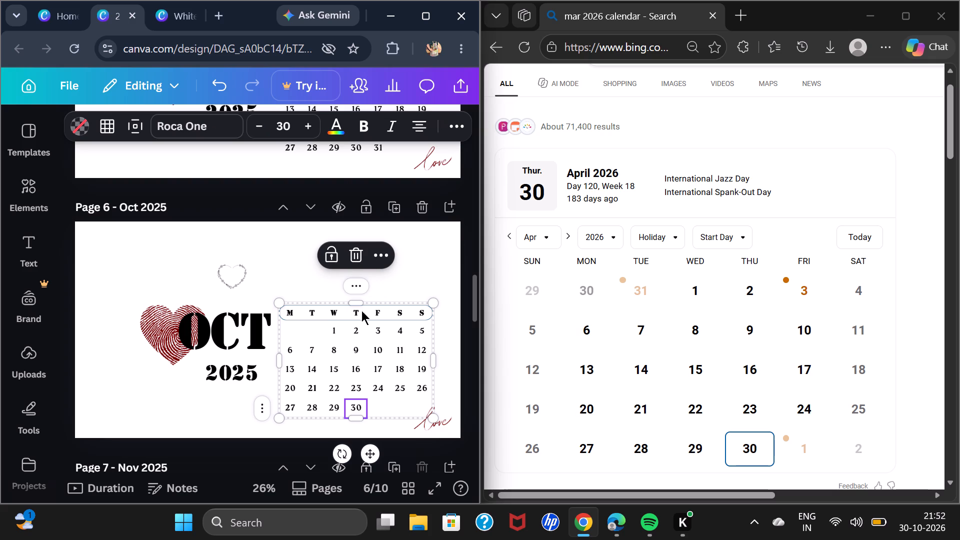
pyautogui.click(339, 133)
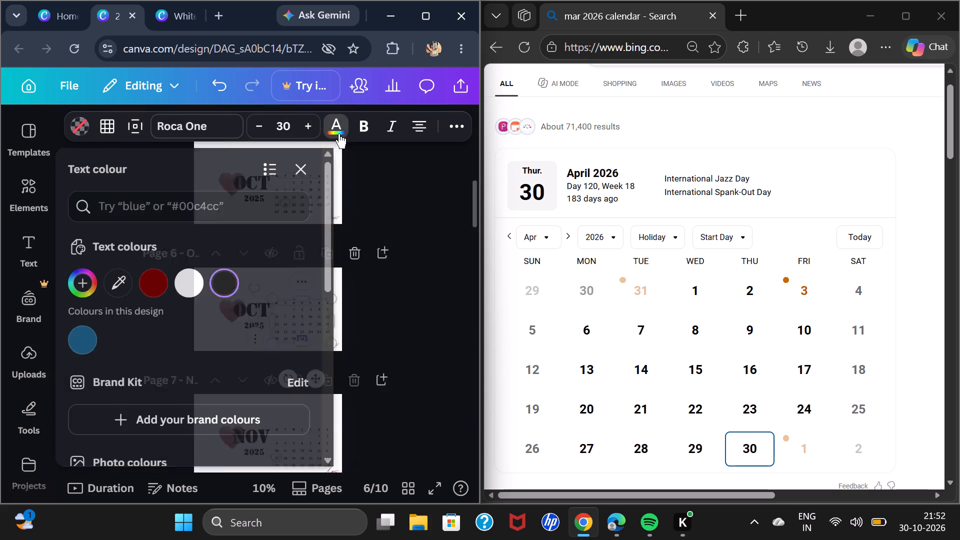
pyautogui.click(153, 290)
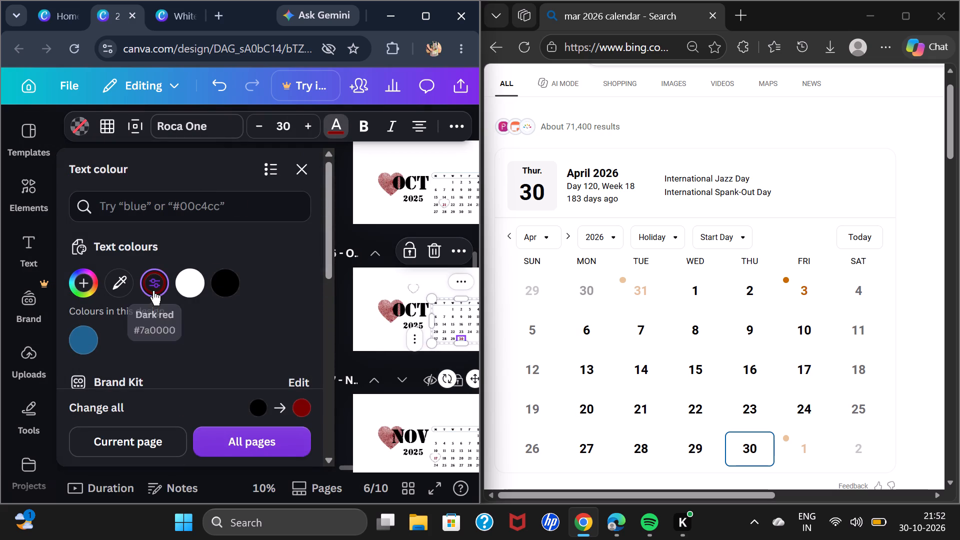
pyautogui.click(375, 333)
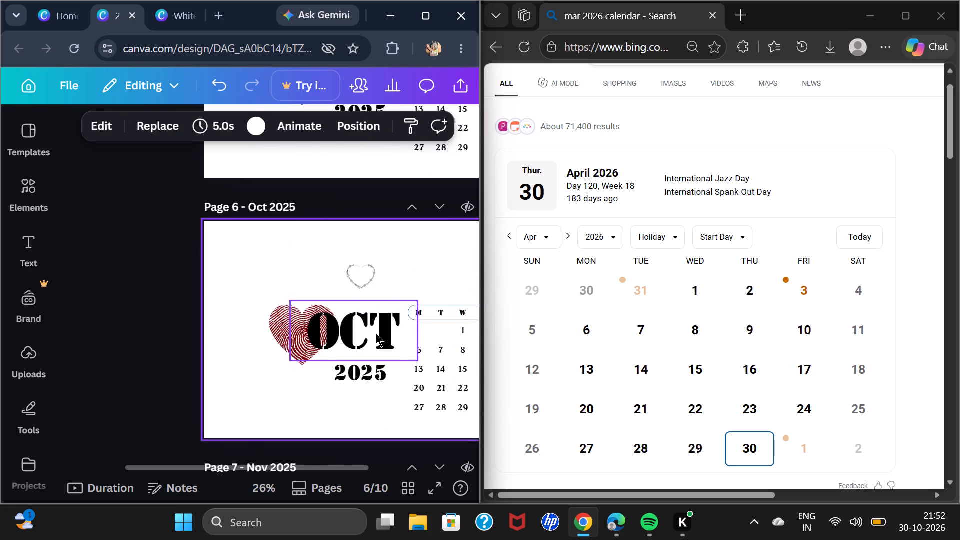
# Move the heart-shaped chain outline on page 6 so it is centred around the 30.
pyautogui.moveTo(237, 272); pyautogui.dragTo(292, 341)
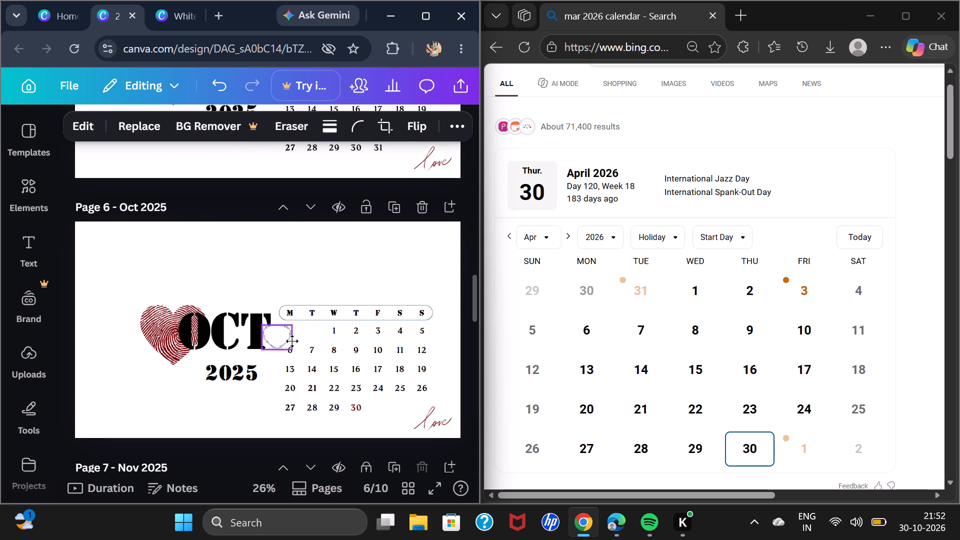
pyautogui.moveTo(292, 341); pyautogui.dragTo(358, 403)
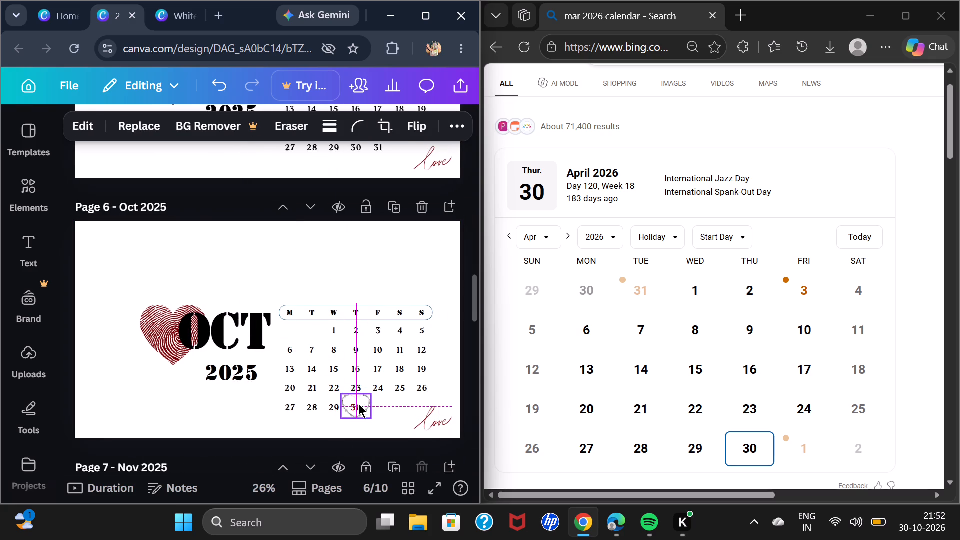
# Change the month title on page 6 from OCT to APR.
pyautogui.doubleClick(241, 340)
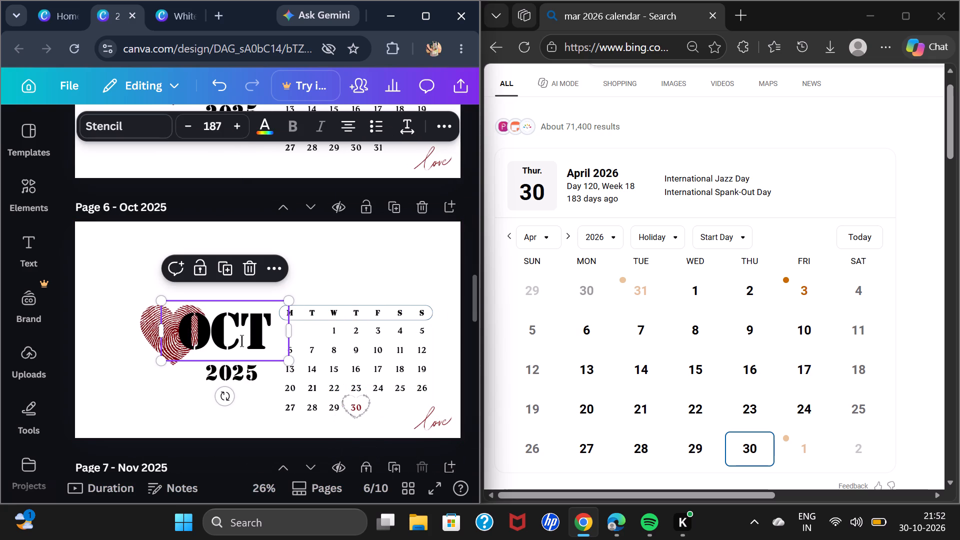
pyautogui.write('APR')
# Change the year beneath the APR title on page 6 to 2026.
pyautogui.click(254, 375)
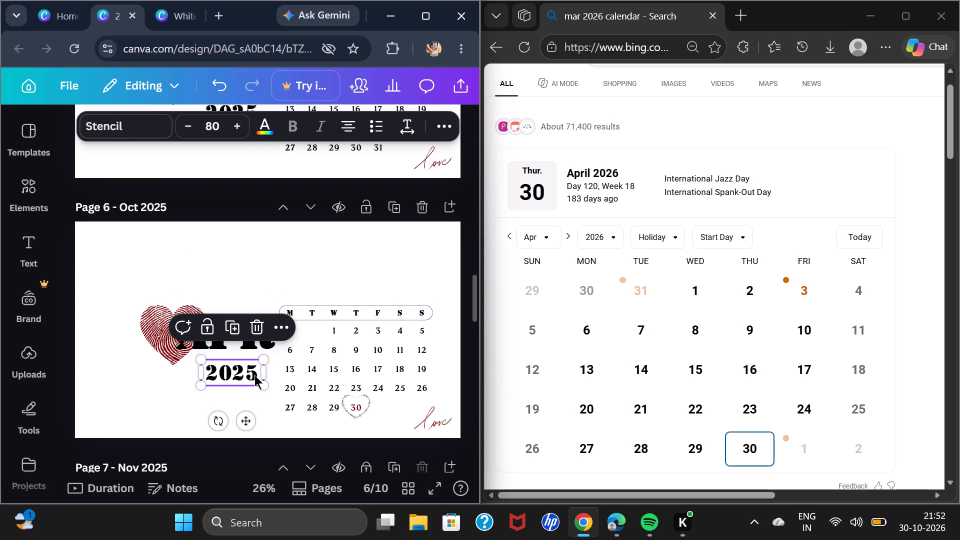
pyautogui.click(254, 375)
pyautogui.click(254, 375)
pyautogui.click(254, 375)
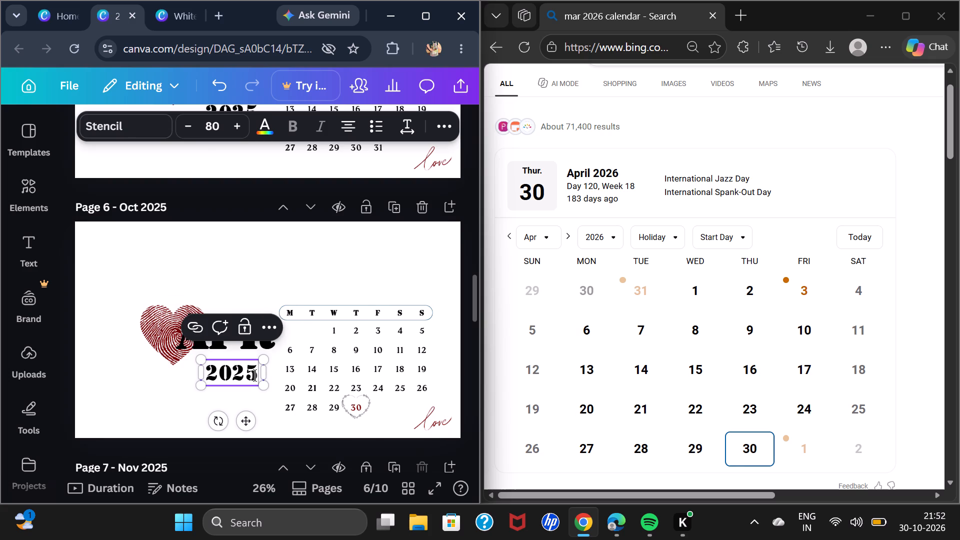
pyautogui.press('BackSpace')
pyautogui.press('6')
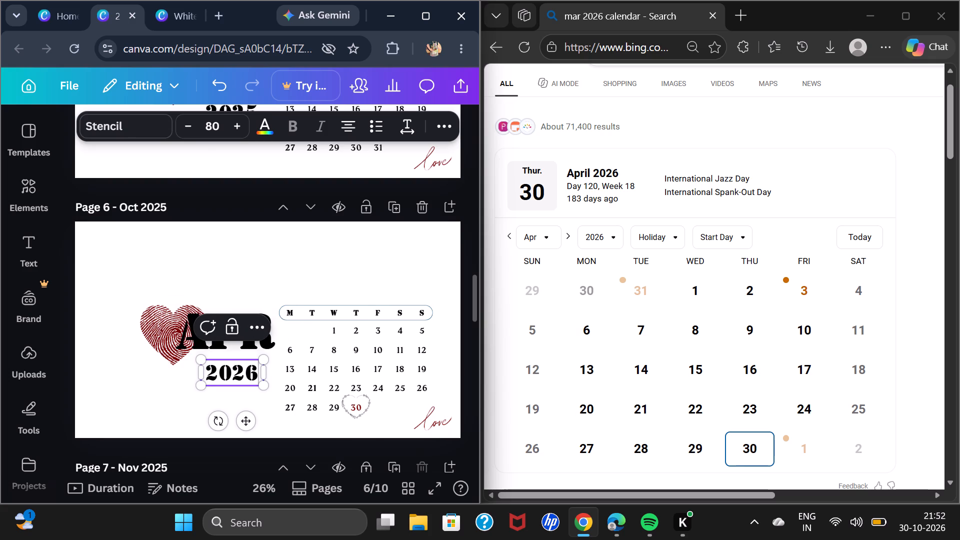
# Review the edited April page on page 6 against the February and March 2026 pages.
pyautogui.click(129, 388)
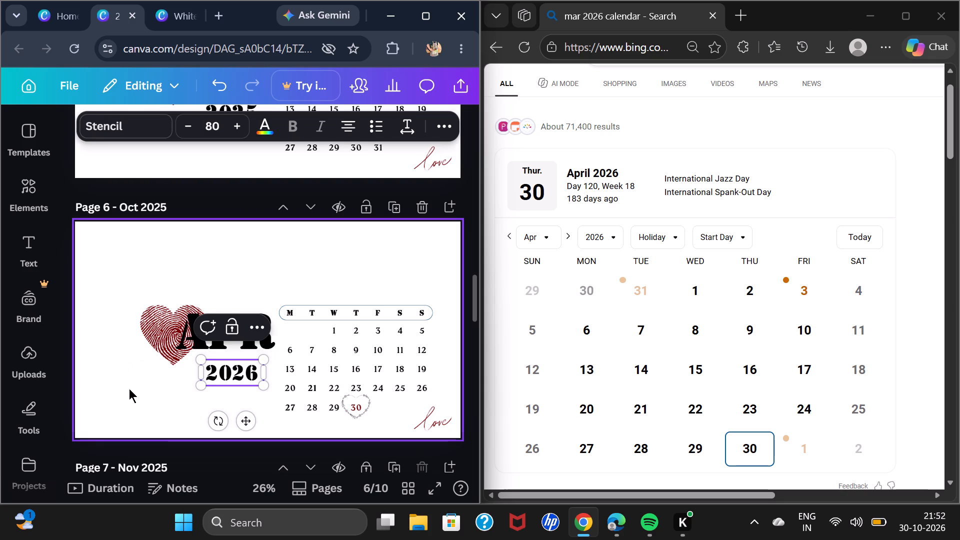
pyautogui.scroll(-7, 129, 388)
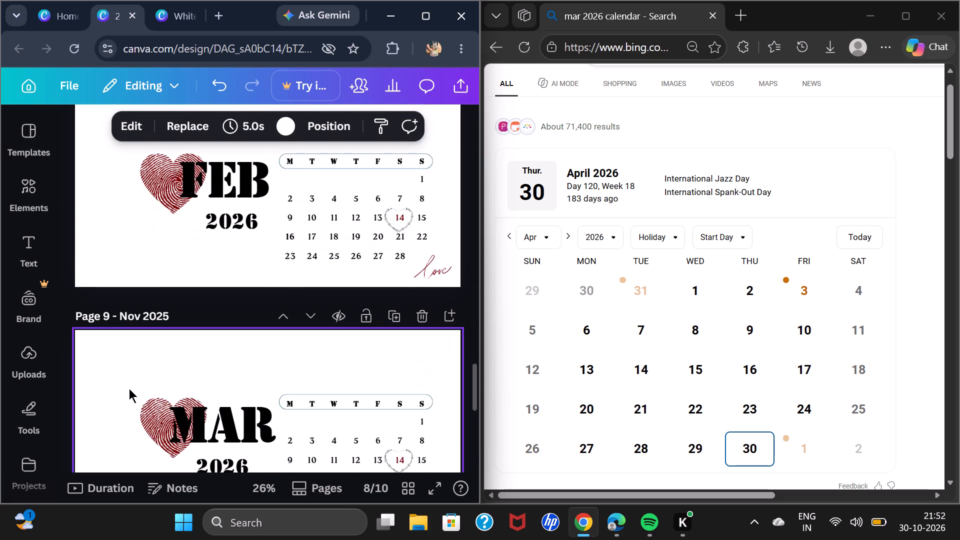
pyautogui.scroll(-5, 129, 388)
pyautogui.scroll(4, 129, 388)
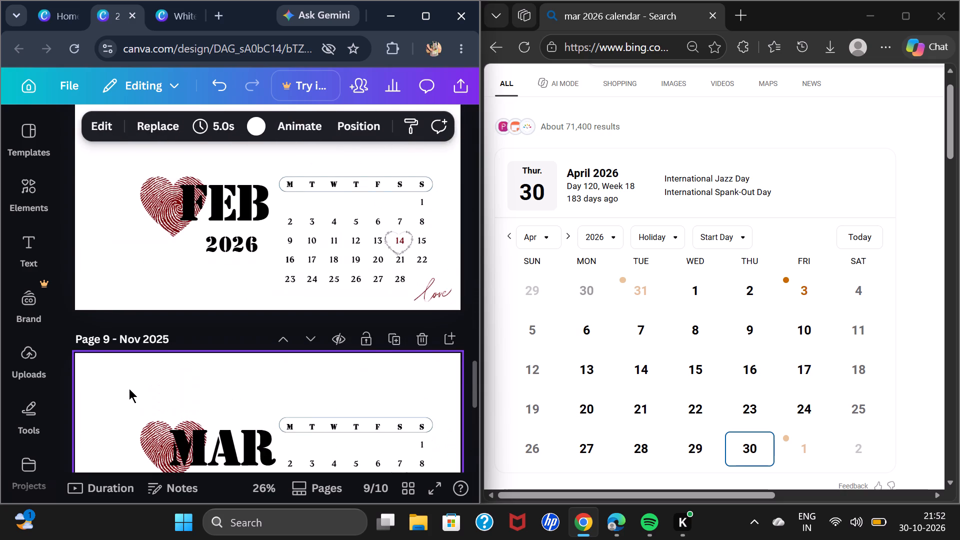
pyautogui.scroll(6, 129, 388)
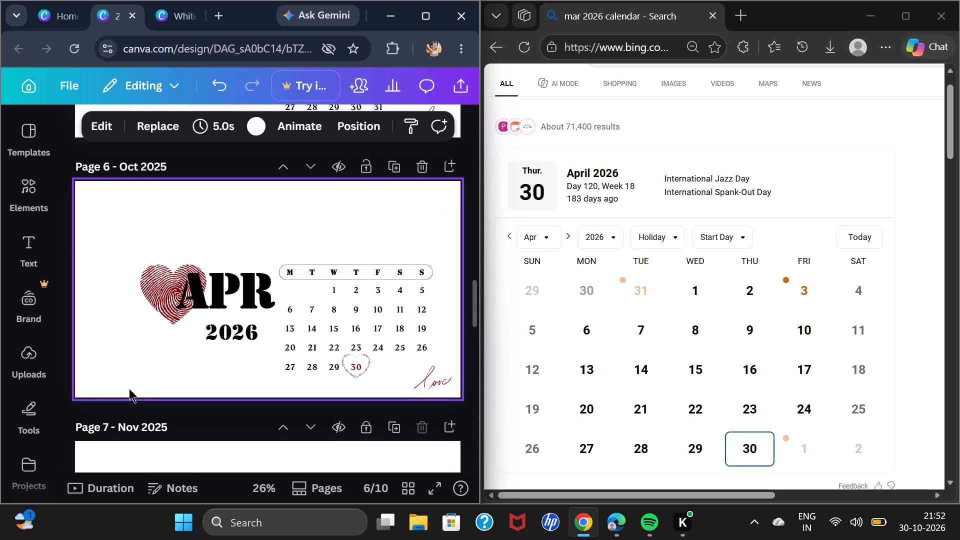
pyautogui.scroll(1, 129, 388)
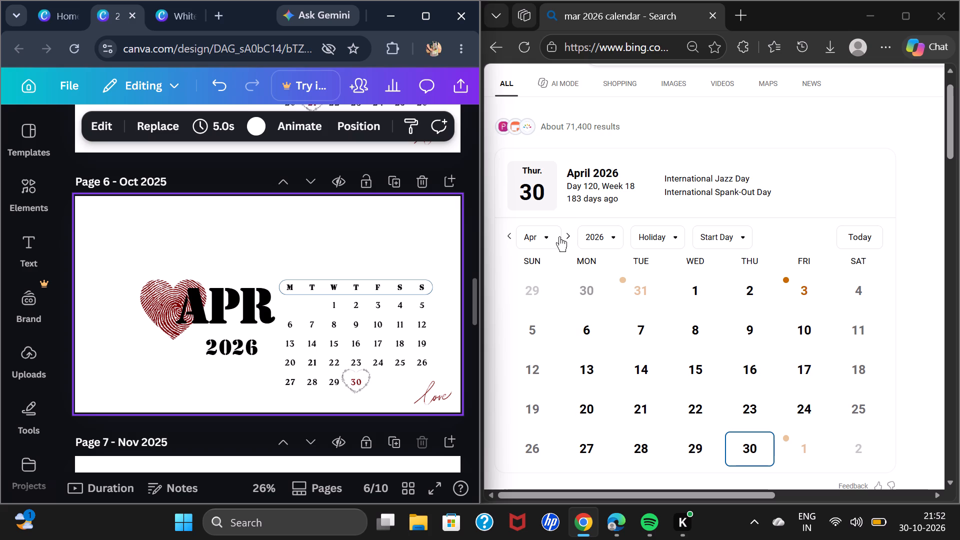
# Switch to the Bing calendar in Edge and set its month to May 2026 as the reference.
pyautogui.click(565, 236)
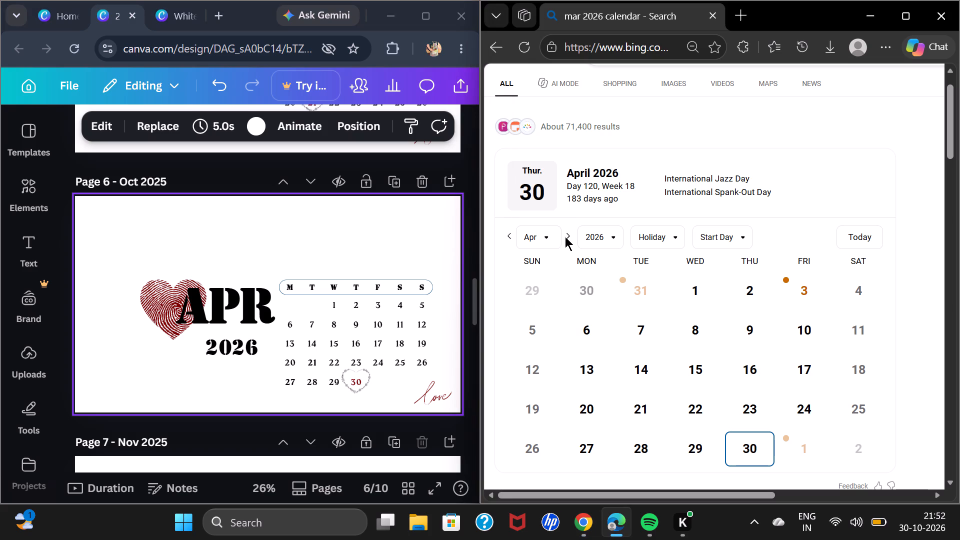
pyautogui.click(566, 238)
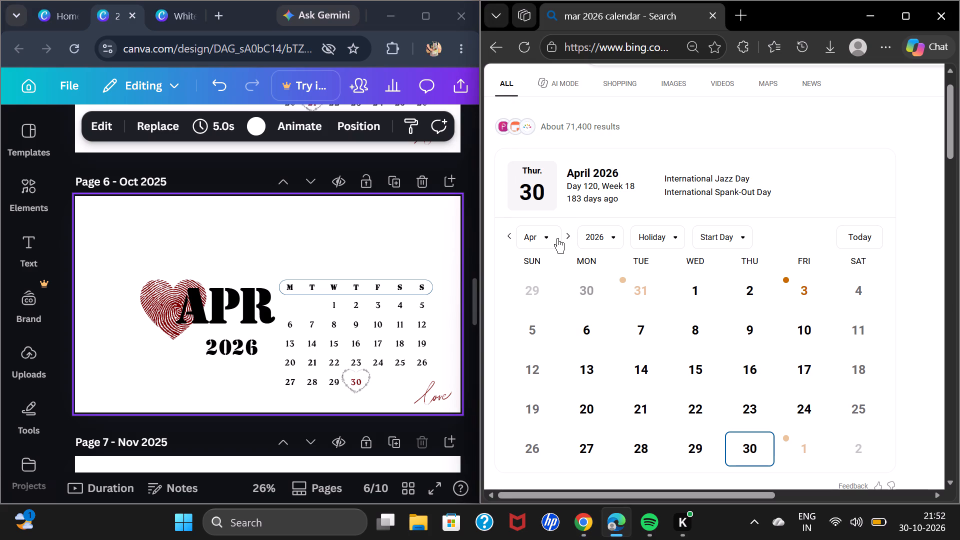
pyautogui.click(546, 238)
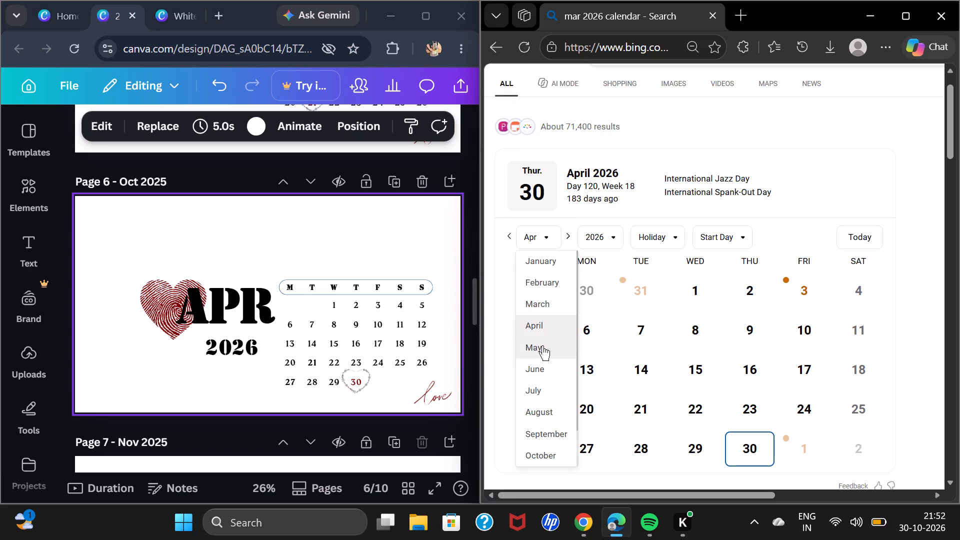
pyautogui.click(542, 345)
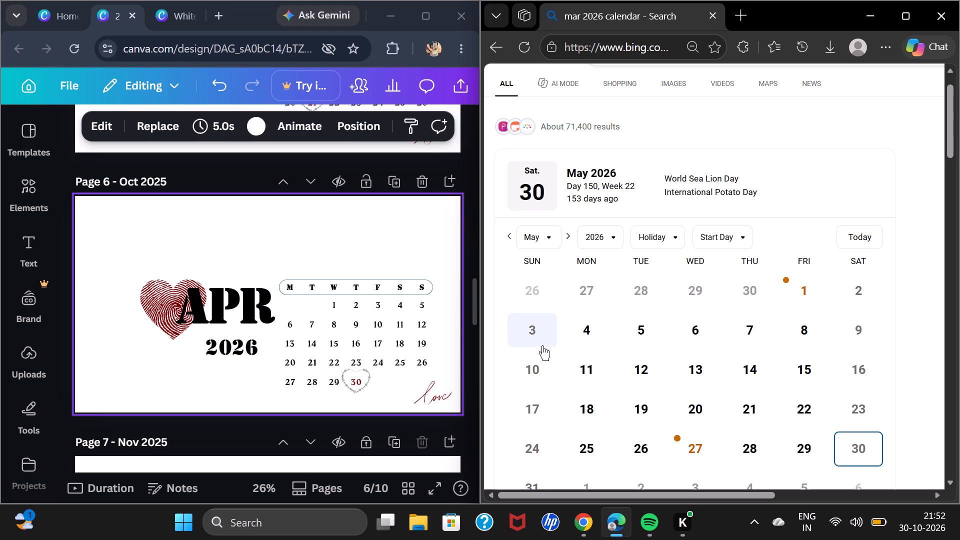
pyautogui.scroll(-1, 542, 345)
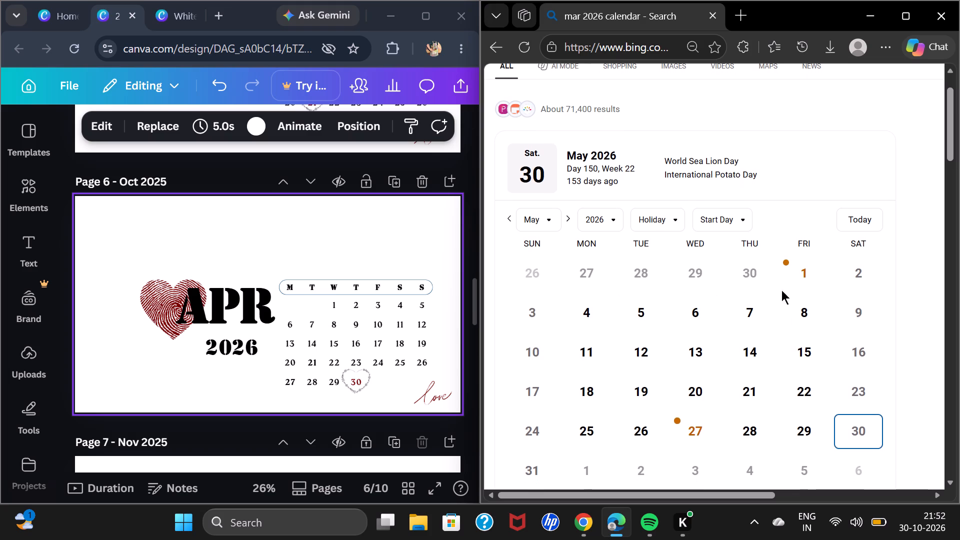
# Back in the Canva design, lock page 9, the March 2026 calendar page.
pyautogui.scroll(-1, 344, 305)
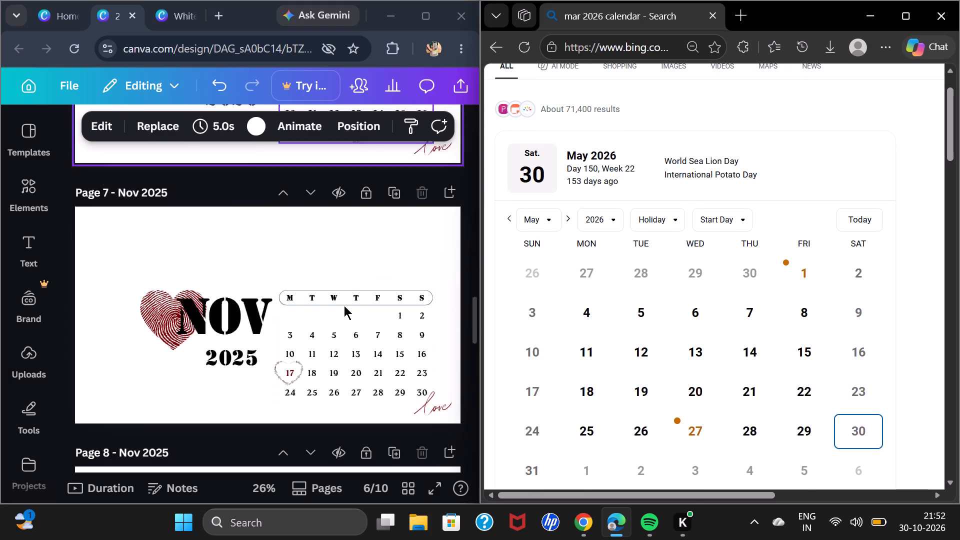
pyautogui.scroll(-6, 344, 305)
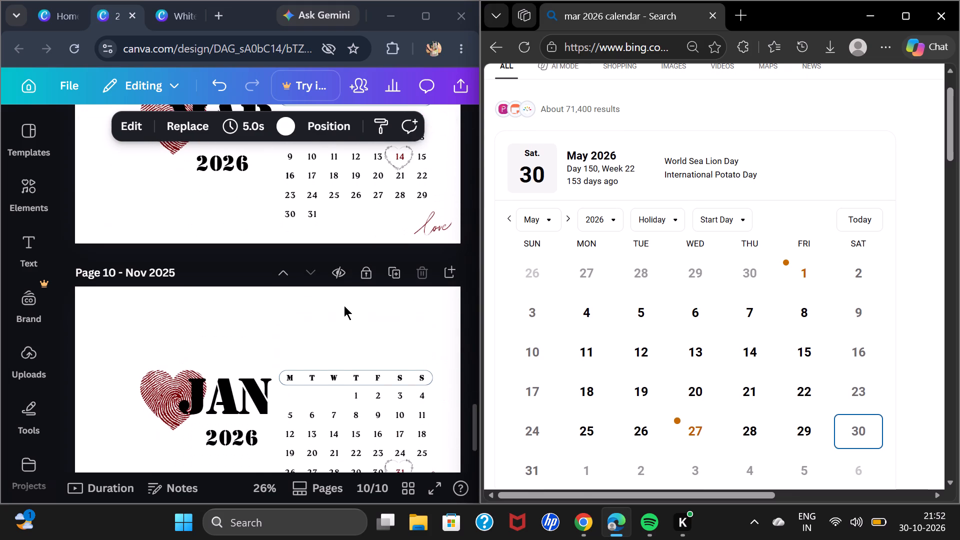
pyautogui.click(344, 305)
pyautogui.scroll(8, 344, 305)
pyautogui.scroll(-1, 344, 305)
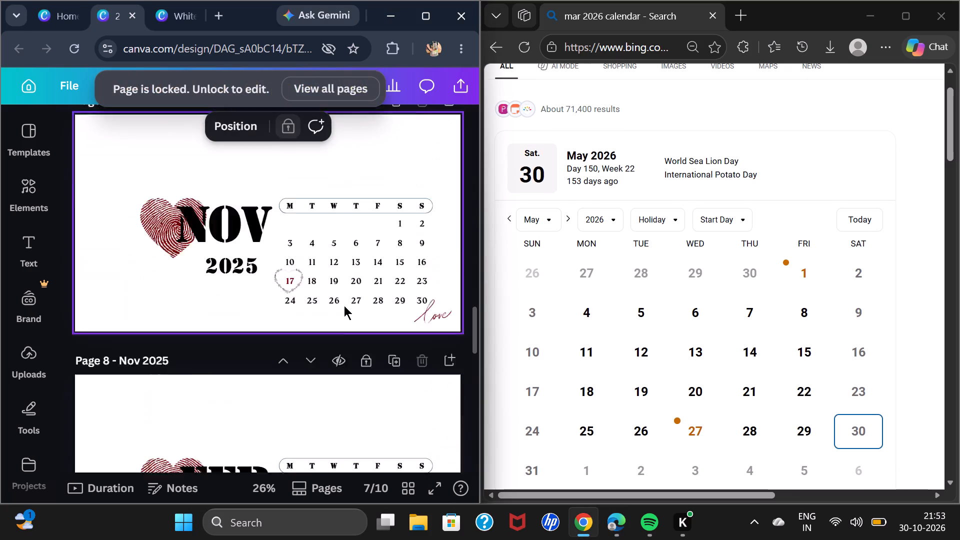
pyautogui.scroll(-4, 344, 305)
pyautogui.scroll(1, 344, 305)
pyautogui.scroll(-4, 344, 305)
pyautogui.scroll(2, 344, 305)
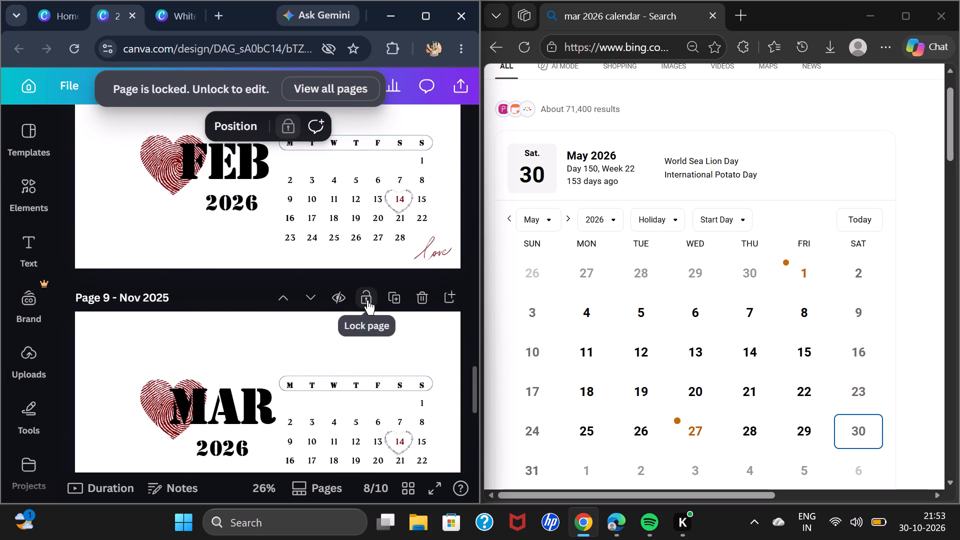
pyautogui.click(367, 300)
# Duplicate the August 2025 page on page 1 and unlock the copy on page 2.
pyautogui.scroll(1, 367, 300)
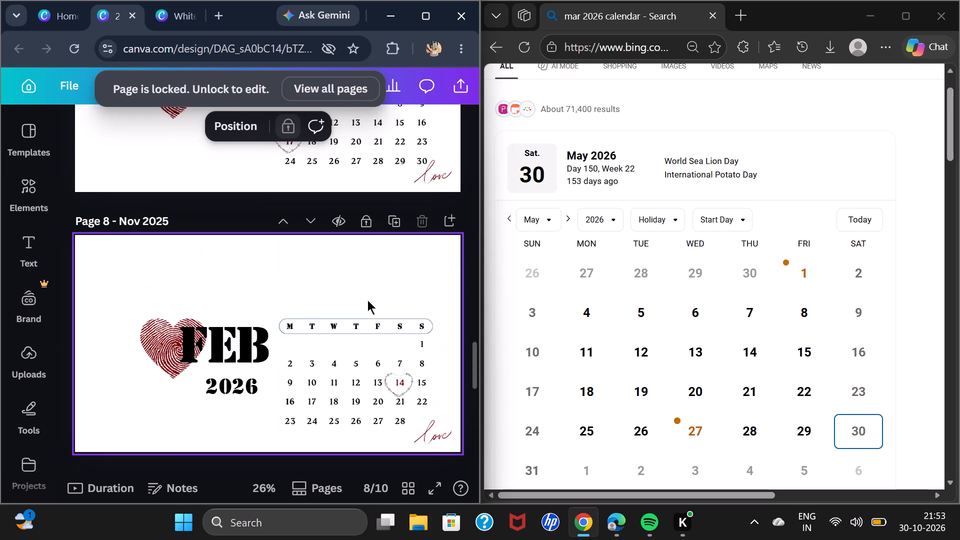
pyautogui.scroll(2, 367, 300)
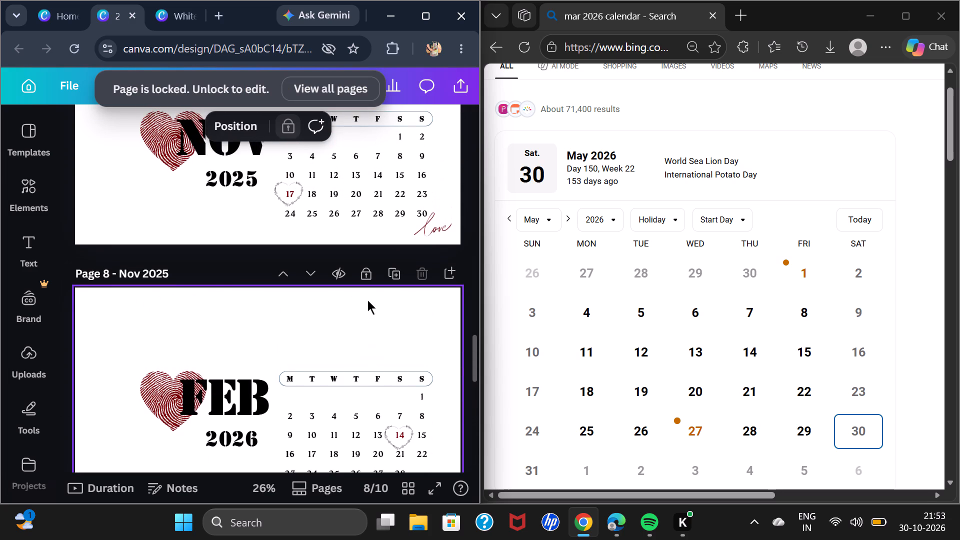
pyautogui.scroll(3, 367, 300)
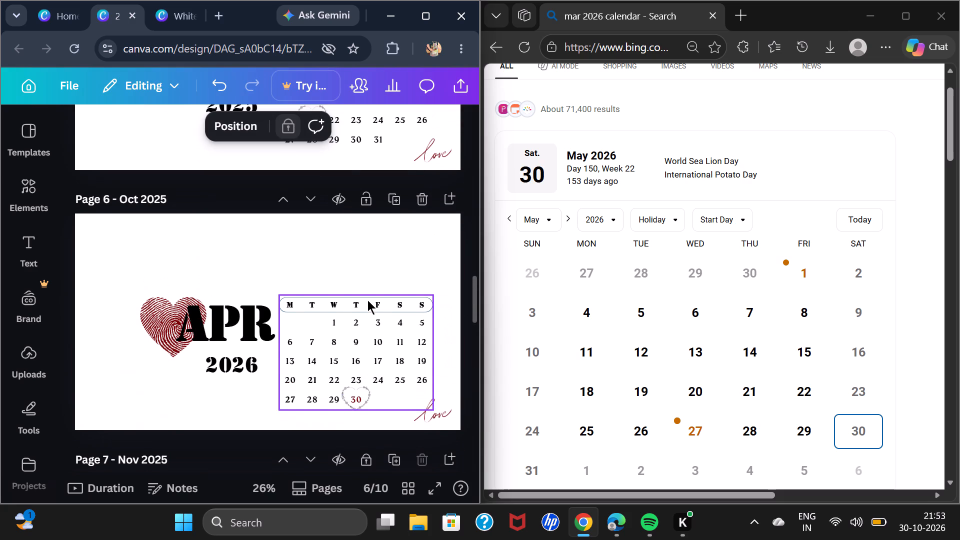
pyautogui.scroll(3, 367, 300)
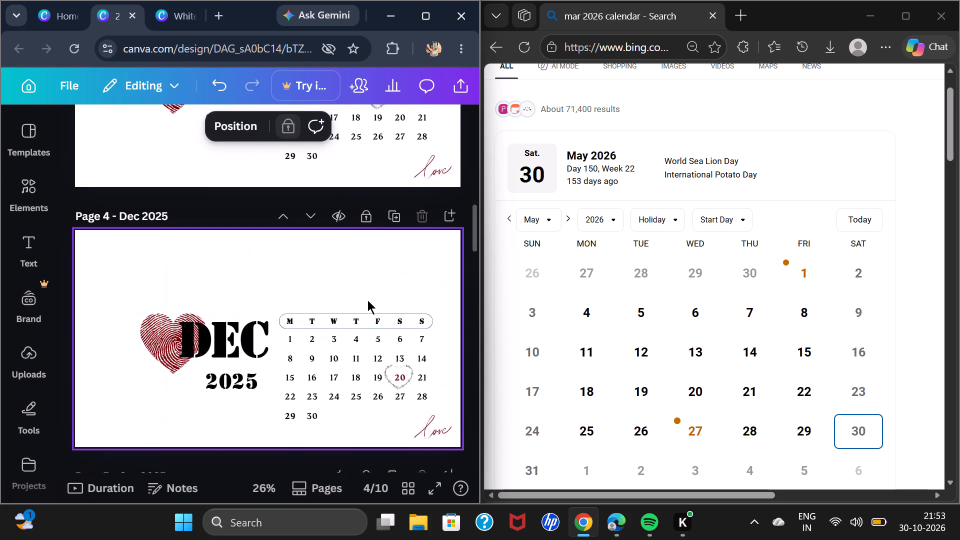
pyautogui.scroll(3, 367, 300)
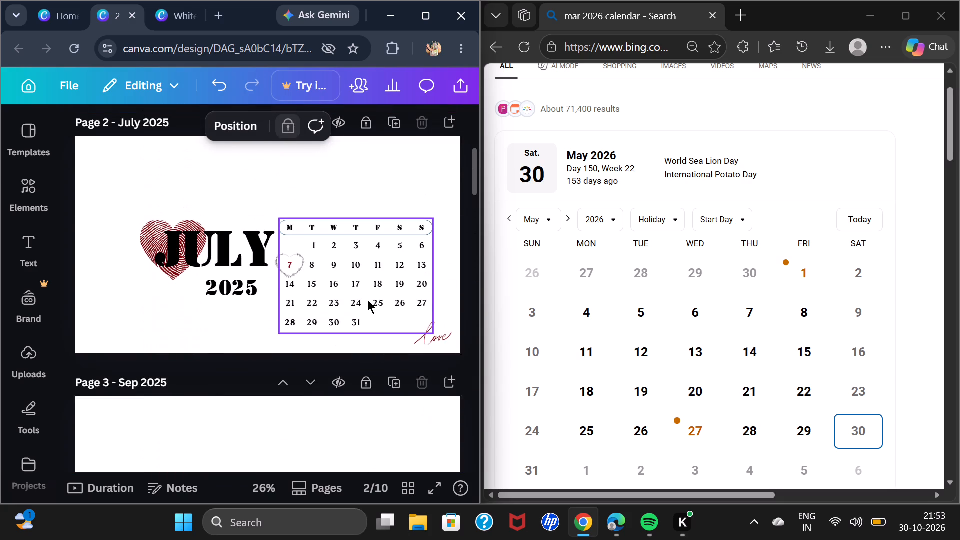
pyautogui.scroll(1, 367, 300)
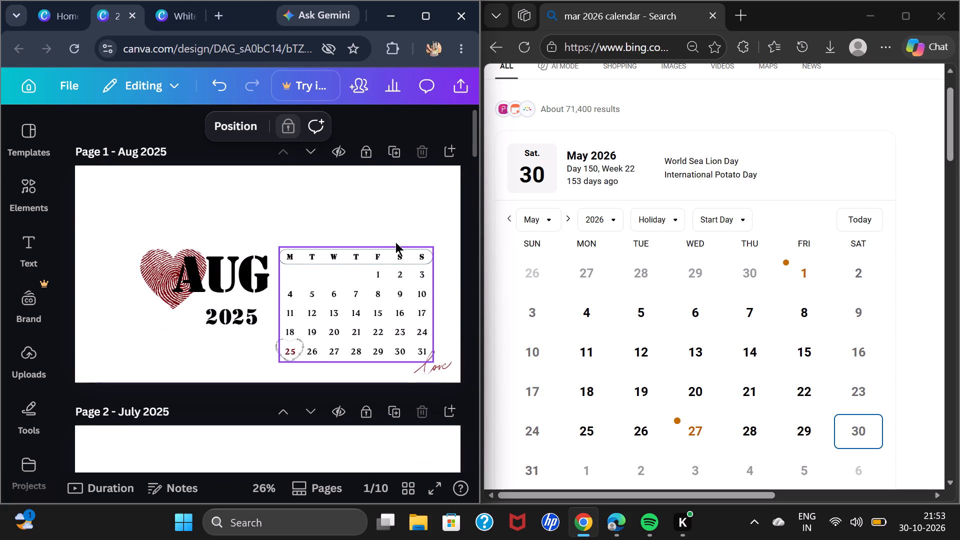
pyautogui.scroll(2, 395, 240)
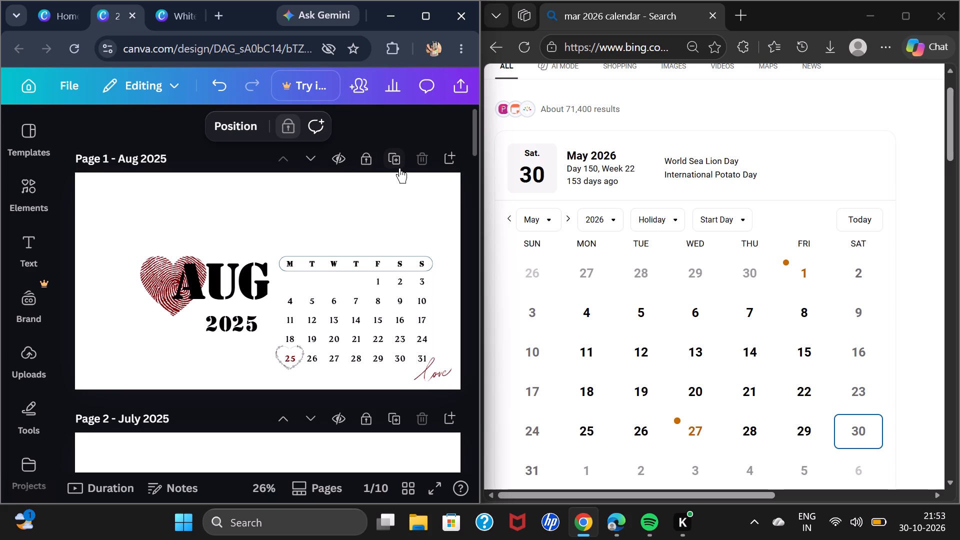
pyautogui.click(395, 156)
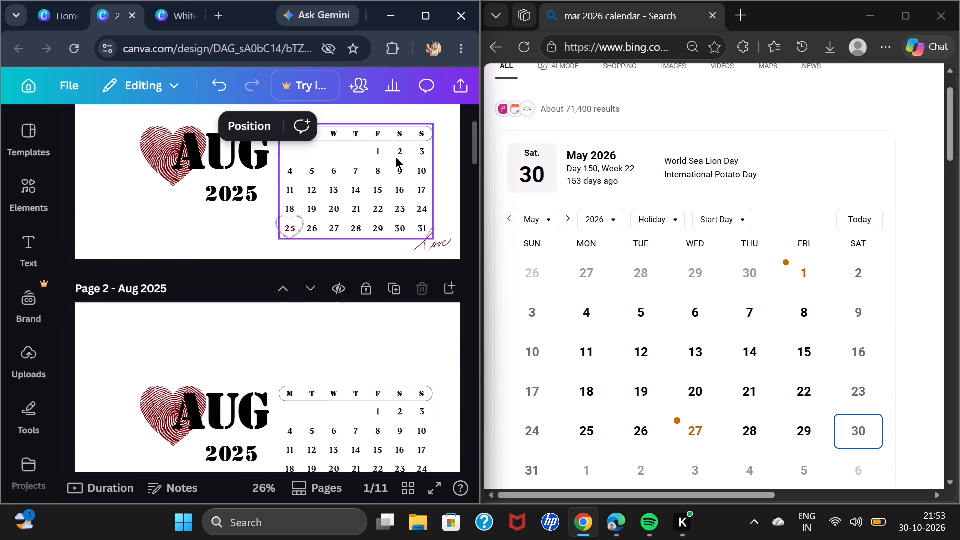
pyautogui.click(364, 159)
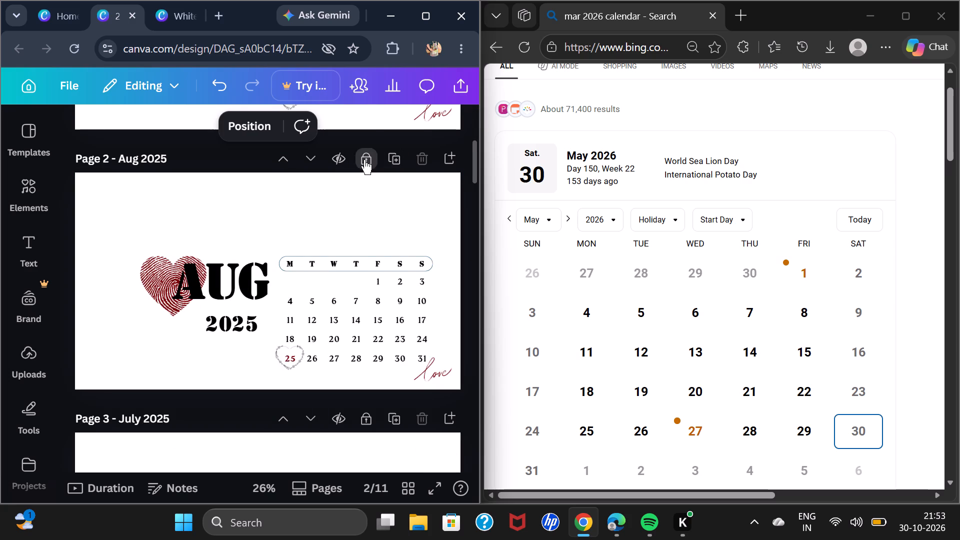
# Change the month title on page 2 to MAY.
pyautogui.doubleClick(253, 282)
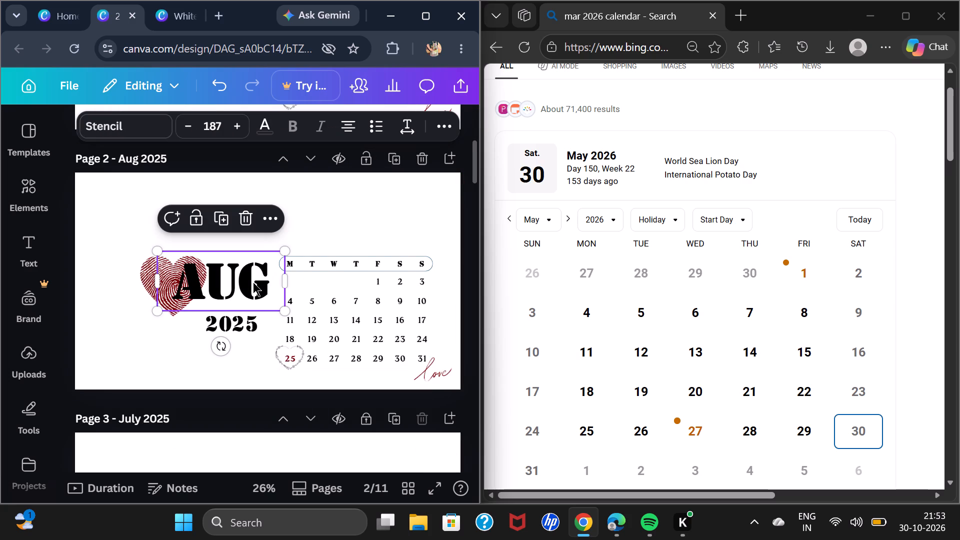
pyautogui.write('MAY')
# Change the year beneath the MAY title on page 2 to 2026.
pyautogui.click(256, 326)
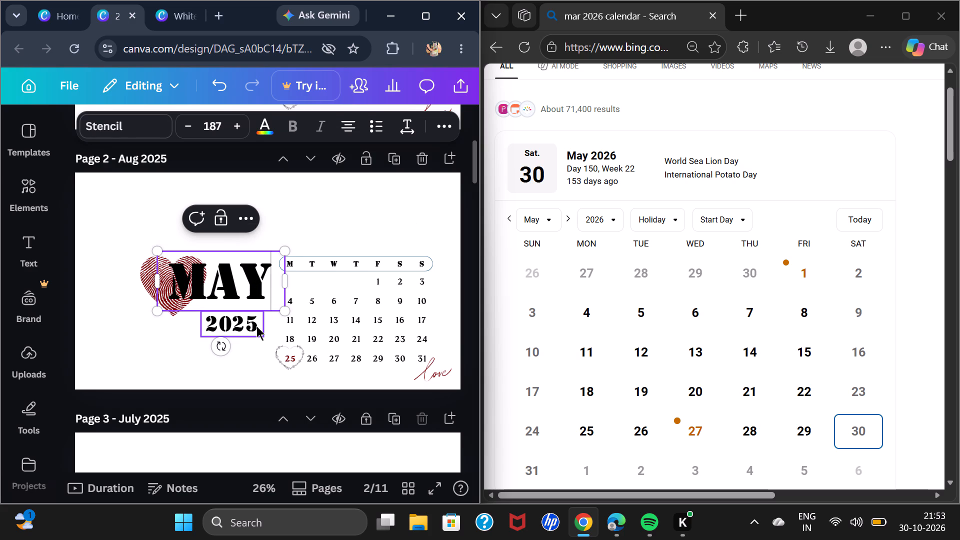
pyautogui.doubleClick(253, 322)
pyautogui.click(253, 322)
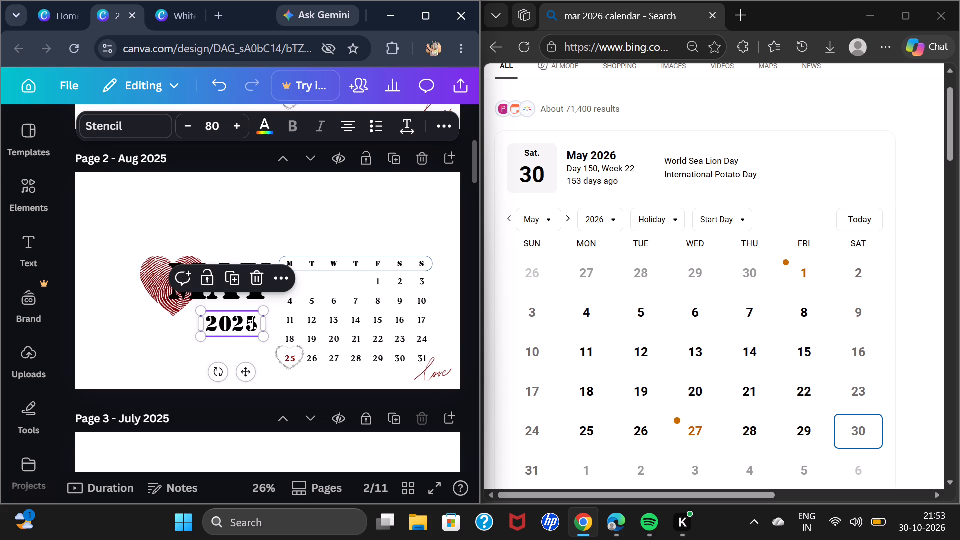
pyautogui.press('BackSpace')
pyautogui.press('6')
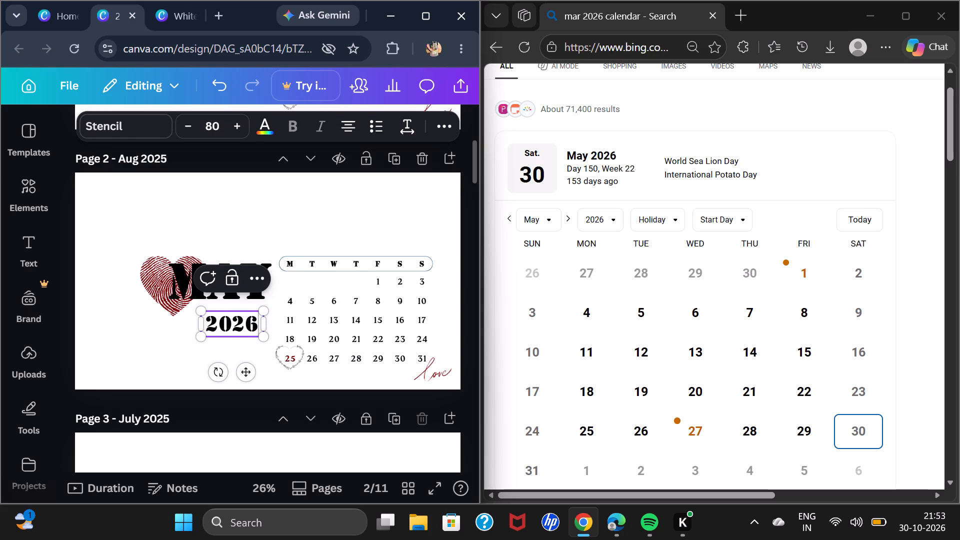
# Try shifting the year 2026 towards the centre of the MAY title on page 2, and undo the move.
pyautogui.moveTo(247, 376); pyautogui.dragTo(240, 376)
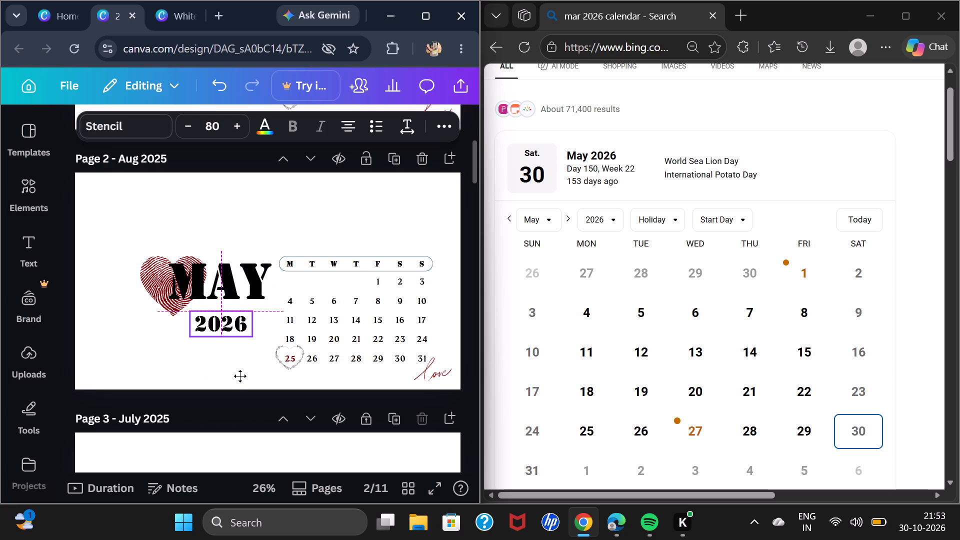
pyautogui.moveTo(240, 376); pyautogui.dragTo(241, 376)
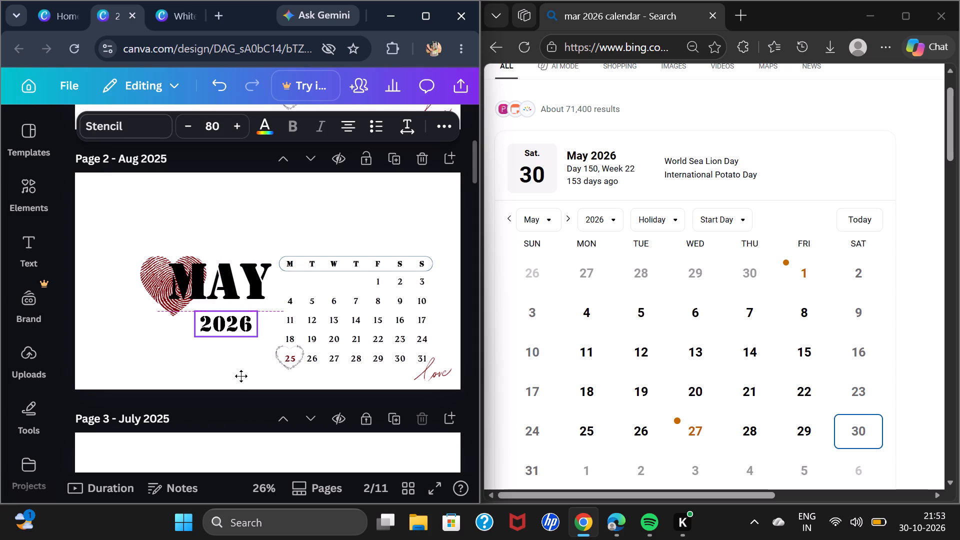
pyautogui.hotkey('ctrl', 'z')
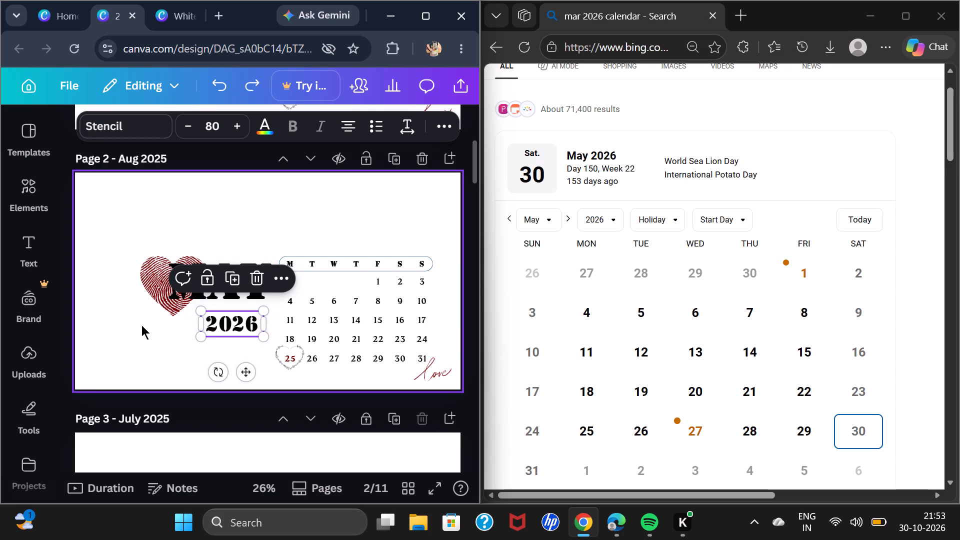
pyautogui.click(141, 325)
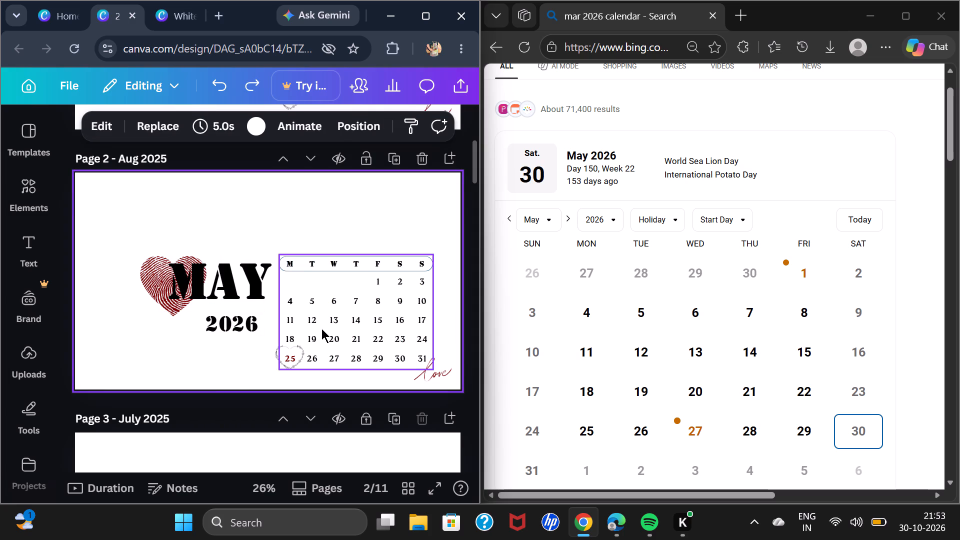
# Look through the other month pages to compare how the year sits beneath each month title.
pyautogui.click(236, 321)
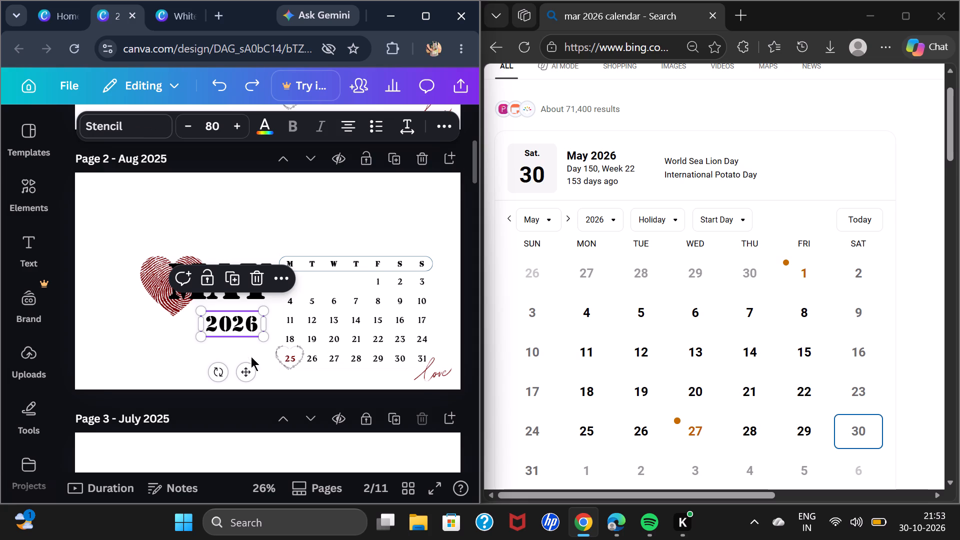
pyautogui.scroll(-5, 294, 350)
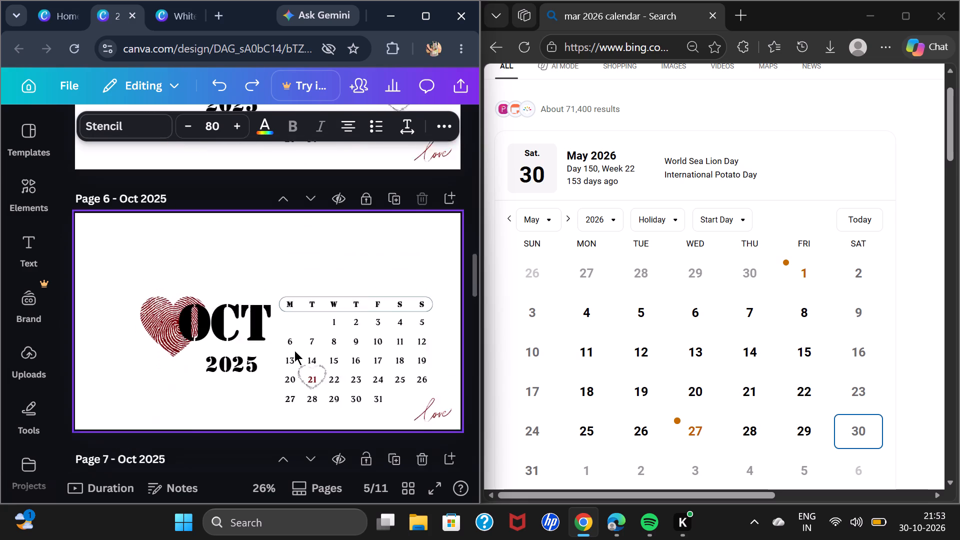
pyautogui.scroll(-6, 294, 350)
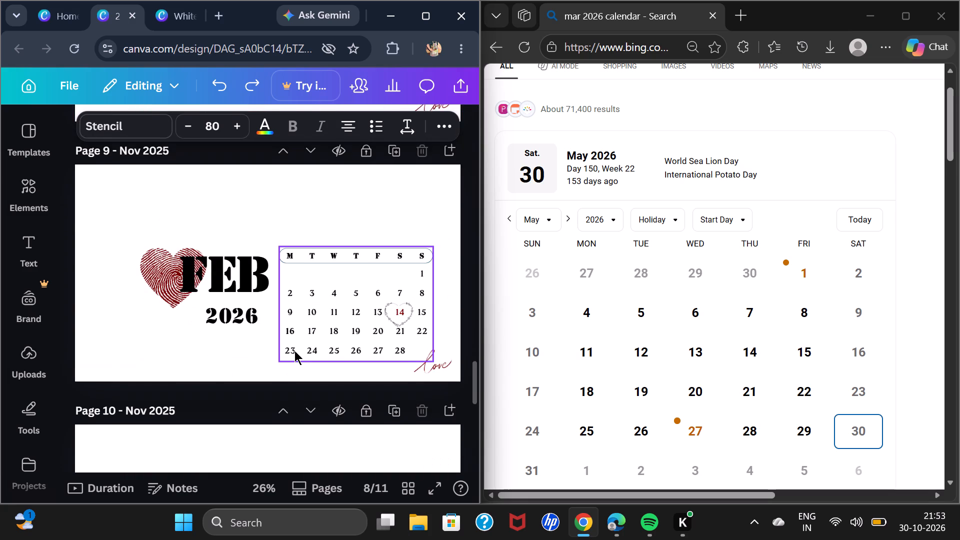
pyautogui.scroll(-3, 294, 350)
pyautogui.scroll(1, 294, 350)
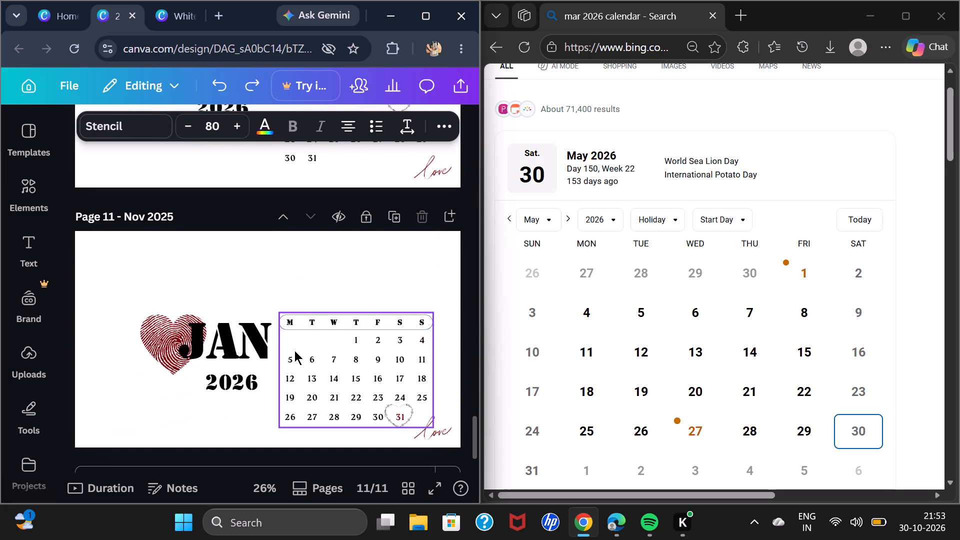
pyautogui.scroll(2, 294, 350)
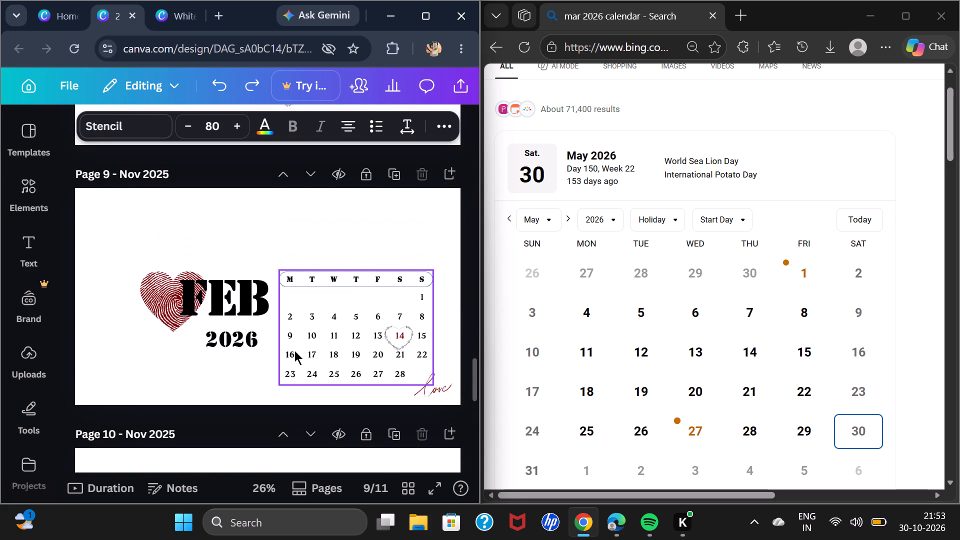
pyautogui.scroll(1, 294, 350)
pyautogui.scroll(-2, 294, 350)
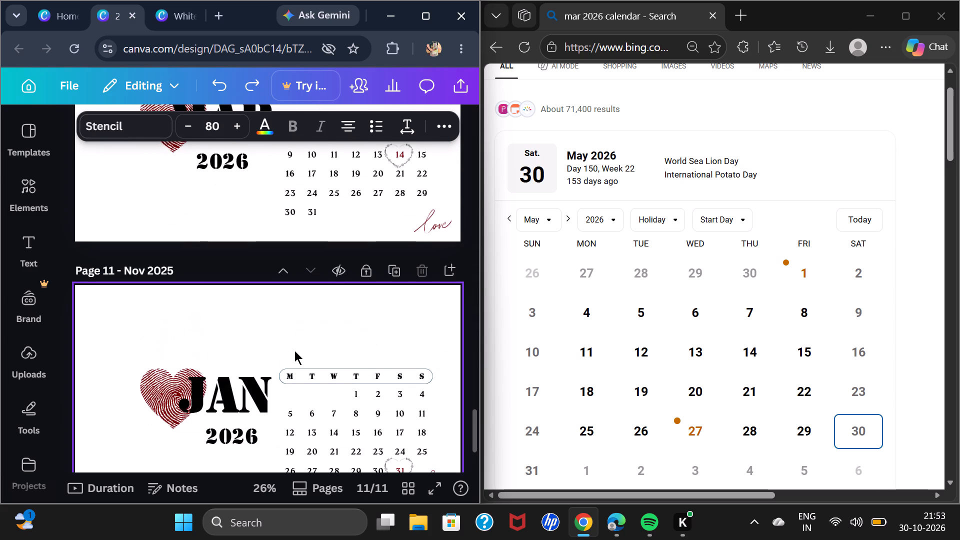
pyautogui.scroll(-2, 294, 350)
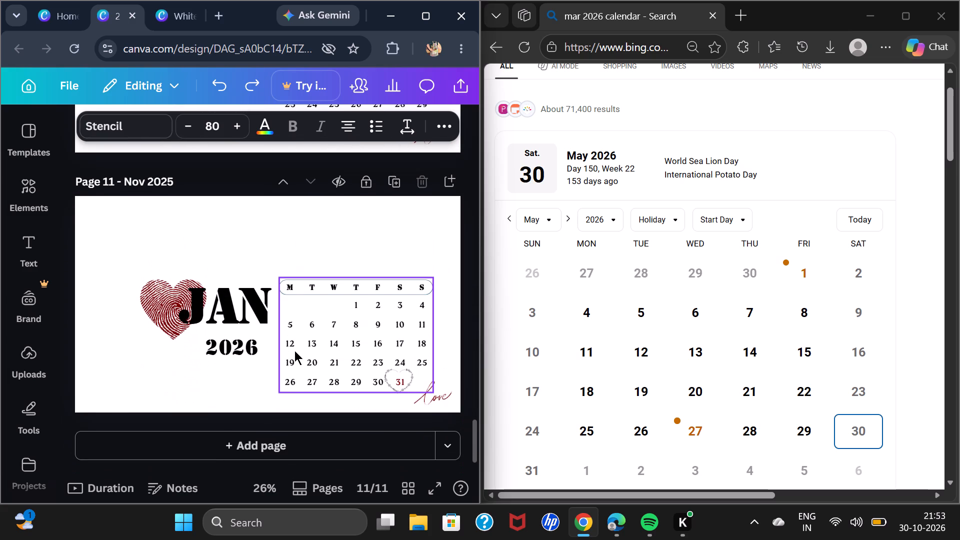
pyautogui.scroll(-2, 272, 351)
pyautogui.scroll(3, 272, 351)
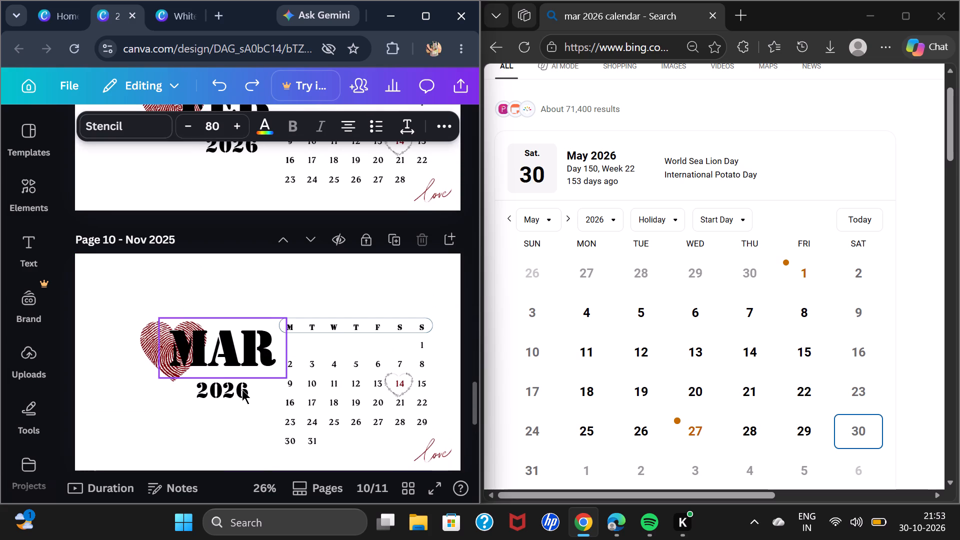
# Unlock page 10 and shift the year 2026 slightly to the right beneath the MAR title.
pyautogui.click(239, 393)
pyautogui.click(364, 243)
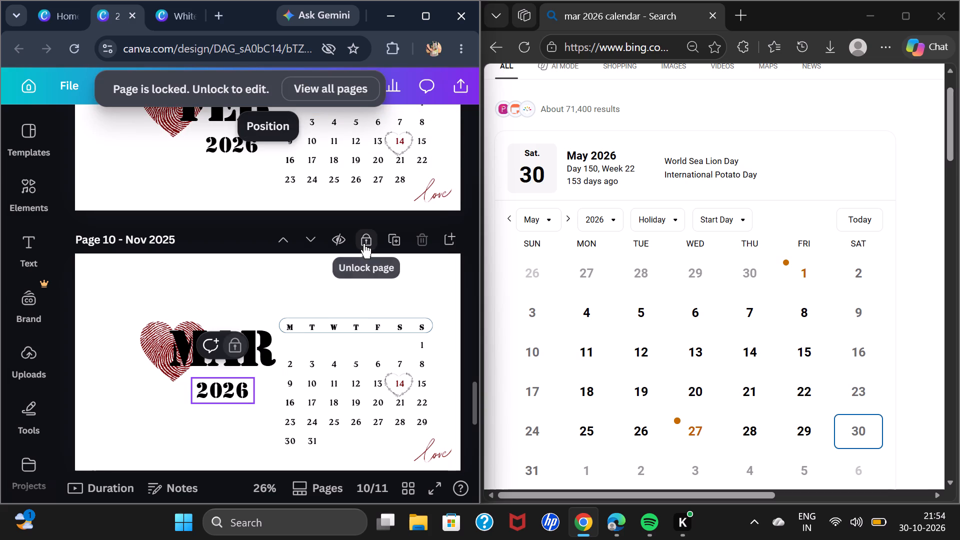
pyautogui.moveTo(235, 436); pyautogui.dragTo(241, 436)
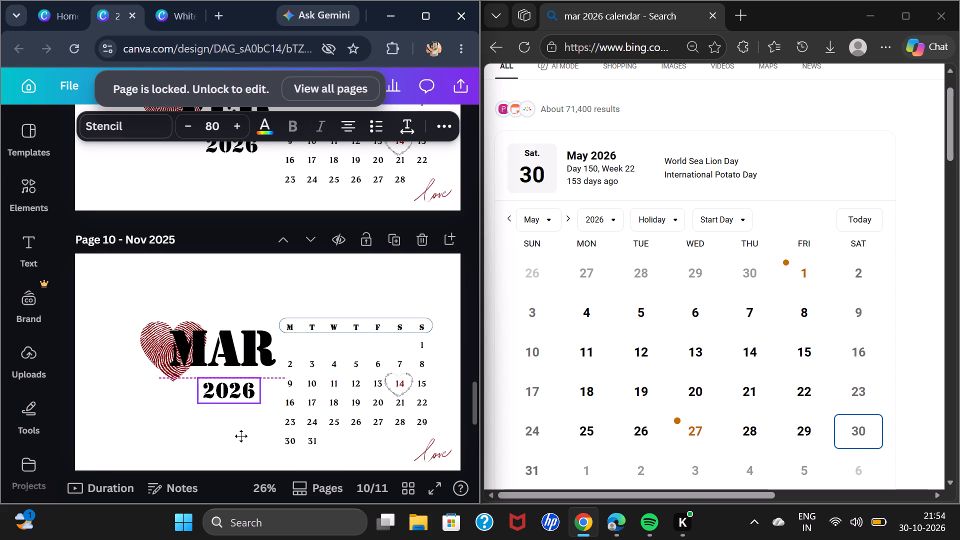
pyautogui.moveTo(241, 436); pyautogui.dragTo(248, 435)
# Unlock page 11, shift the year 2026 slightly to the right beneath the JAN title, and lock the page again.
pyautogui.scroll(-3, 180, 384)
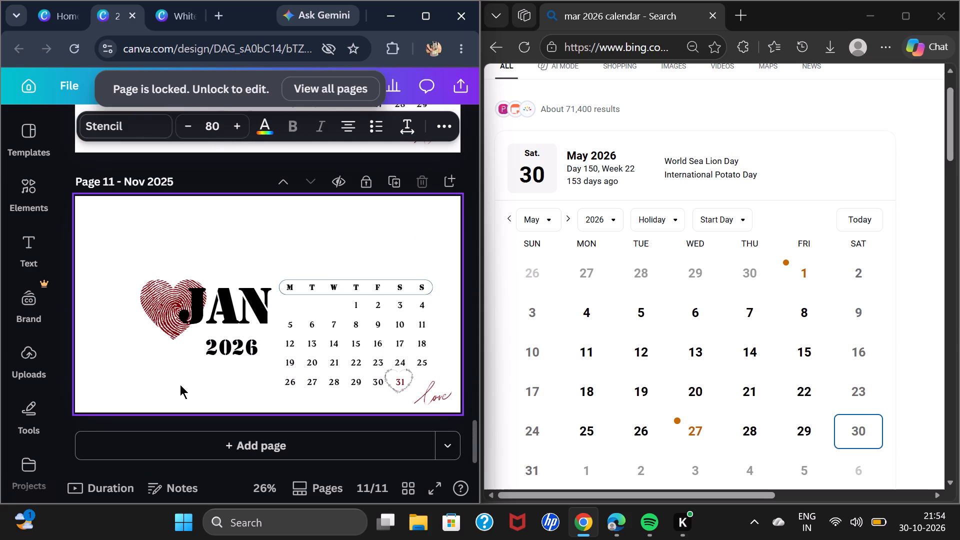
pyautogui.click(366, 182)
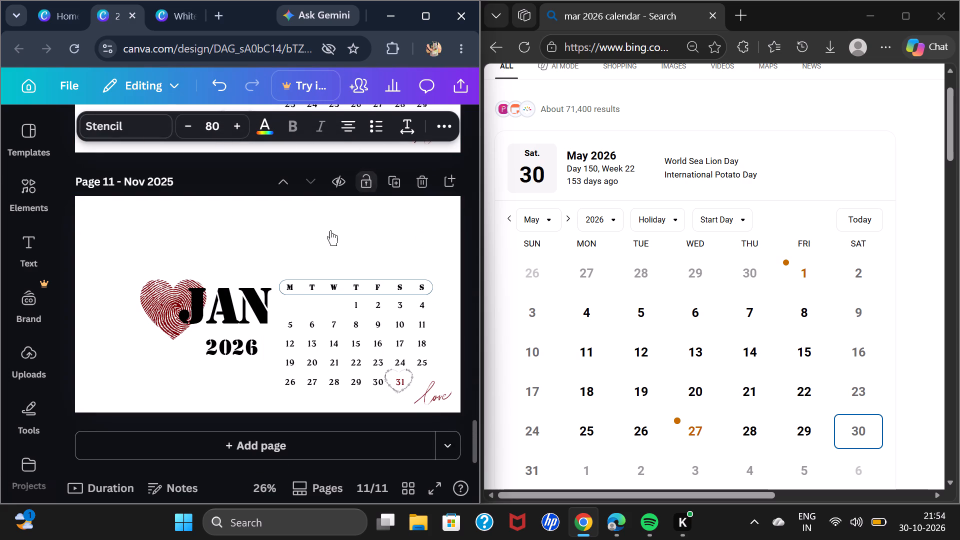
pyautogui.click(242, 358)
pyautogui.click(247, 394)
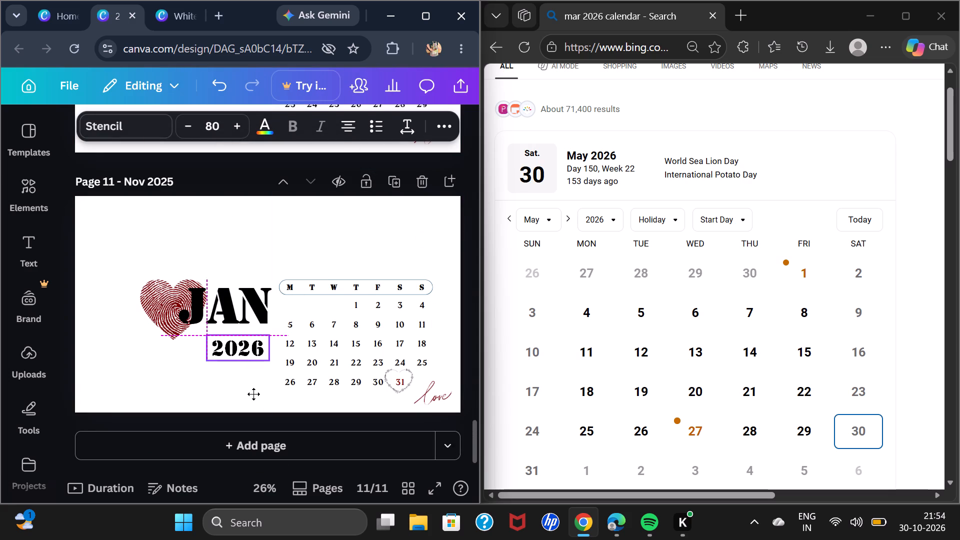
pyautogui.click(372, 182)
# Lock the MAR 2026 page on page 10 again.
pyautogui.scroll(1, 362, 251)
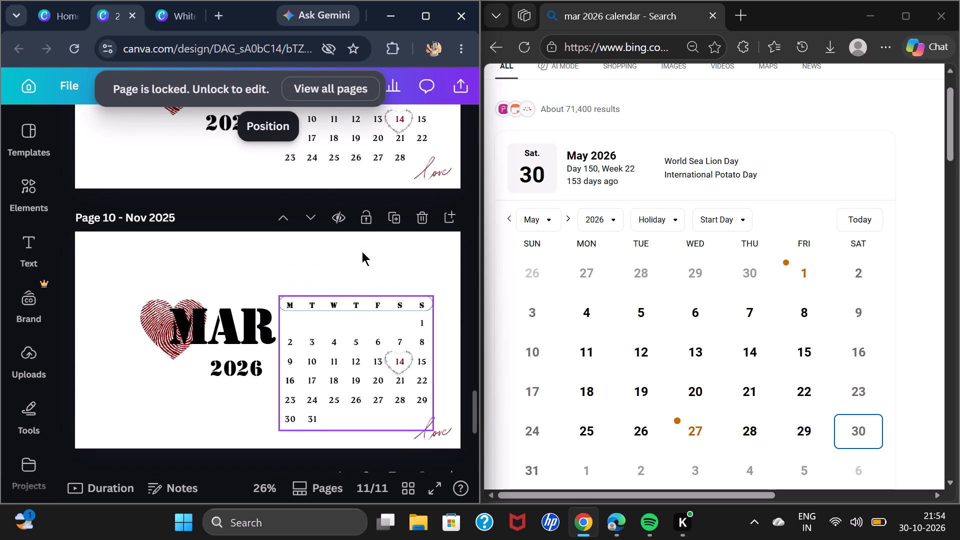
pyautogui.scroll(1, 362, 251)
pyautogui.click(362, 217)
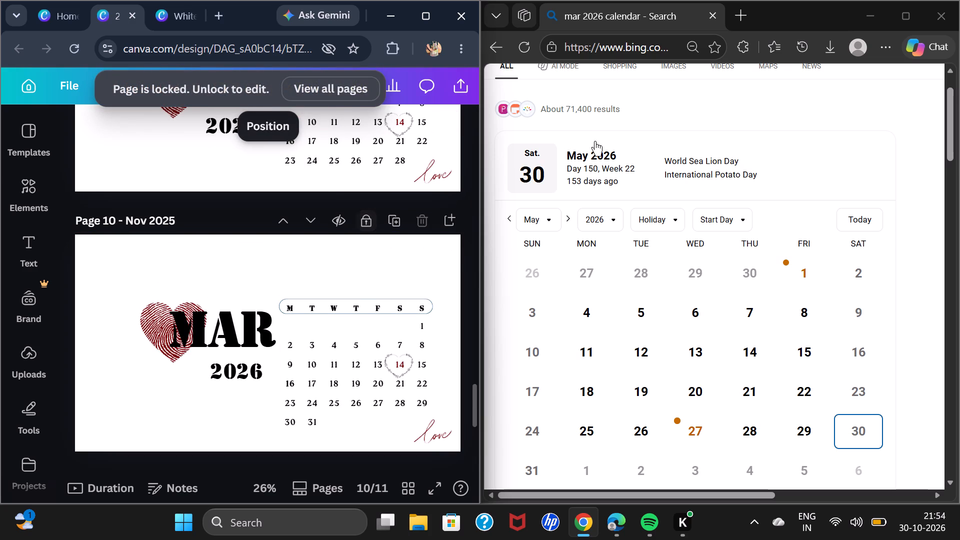
# In Edge, enlarge the window to look through the mar 2026 calendar search results, and return it to the half-screen layout.
pyautogui.click(899, 18)
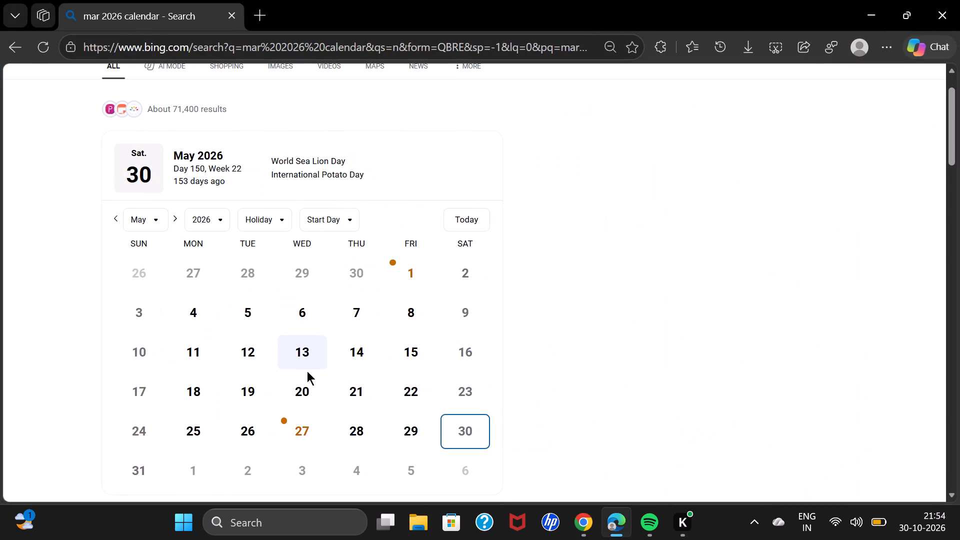
pyautogui.scroll(-10, 307, 371)
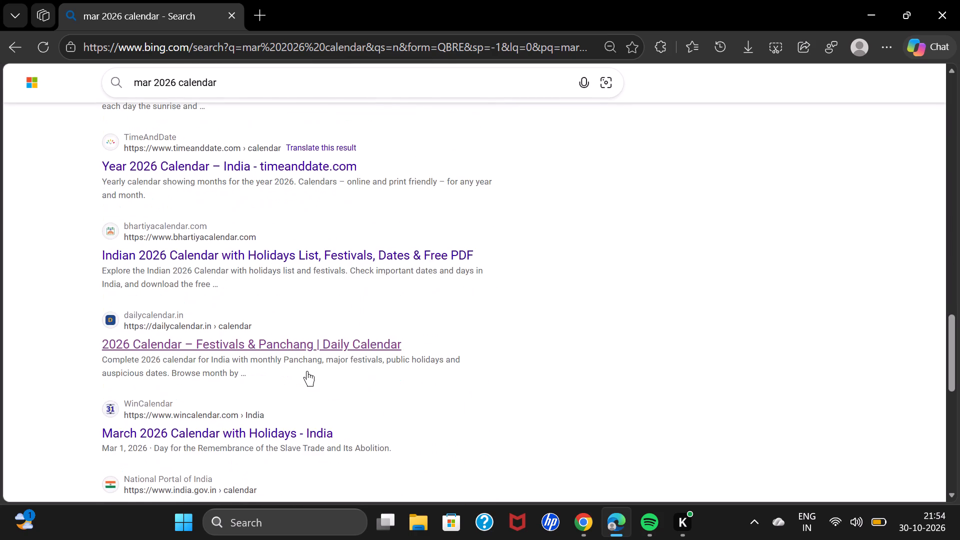
pyautogui.scroll(-2, 307, 371)
pyautogui.scroll(5, 307, 371)
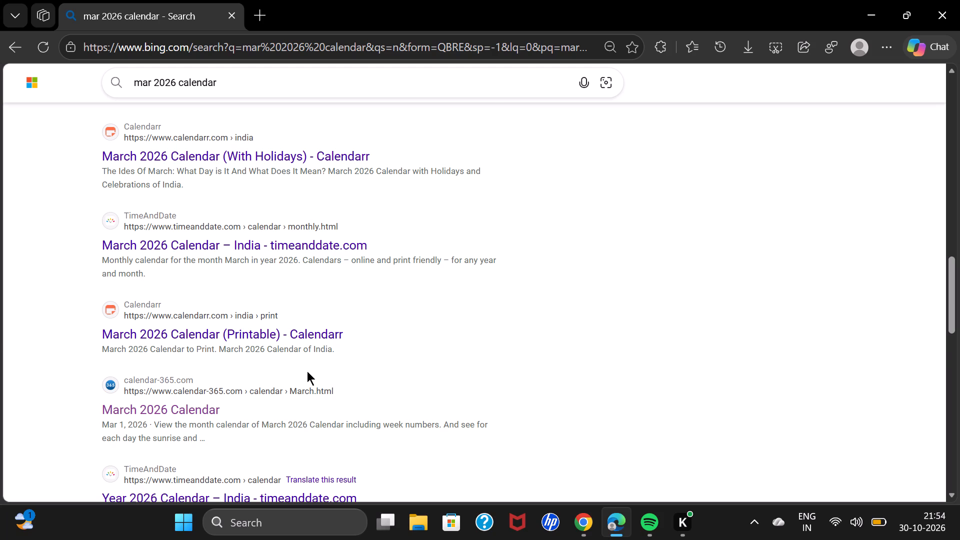
pyautogui.scroll(-2, 307, 371)
pyautogui.scroll(3, 307, 371)
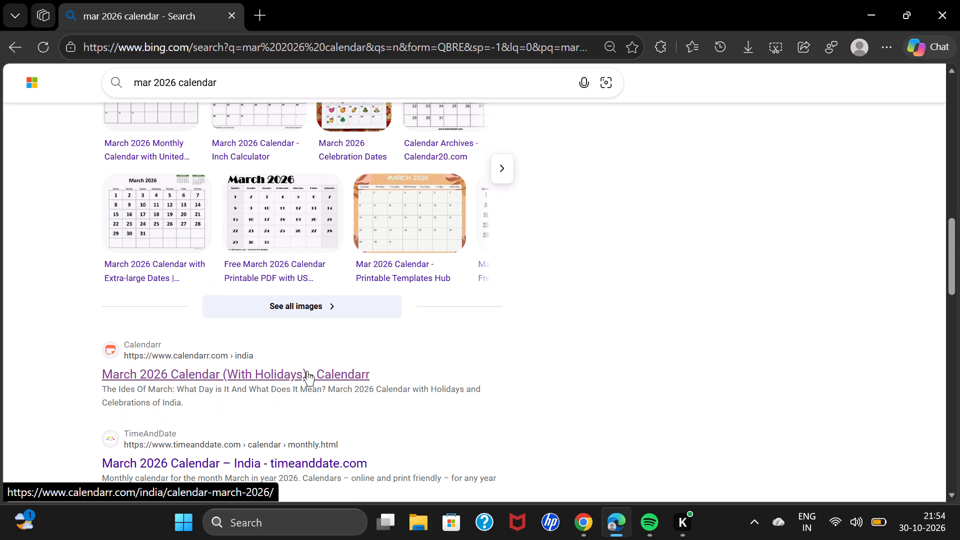
pyautogui.press('super+Right')
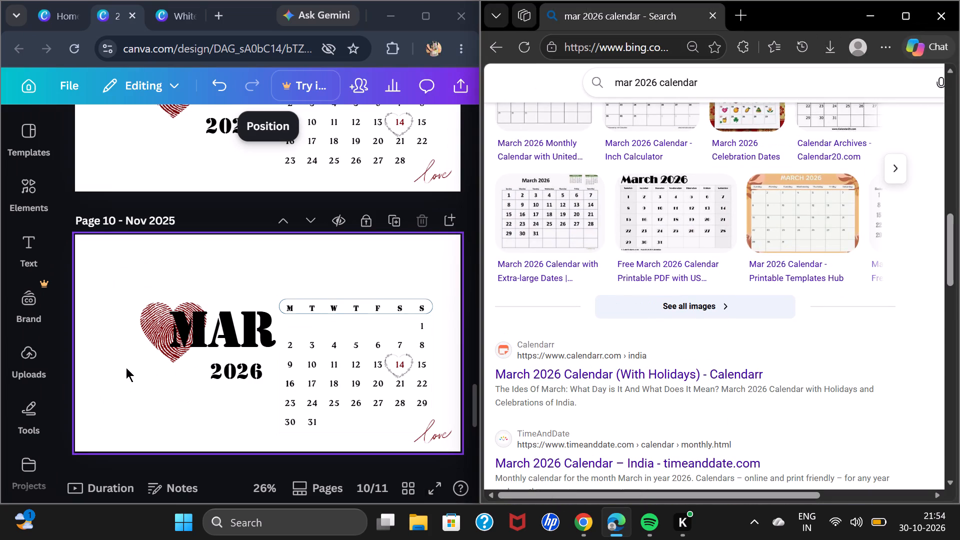
# On the MAY page in Canva, move the small heart outline from date 25 to the blank area beside the fingerprint heart.
pyautogui.scroll(4, 126, 367)
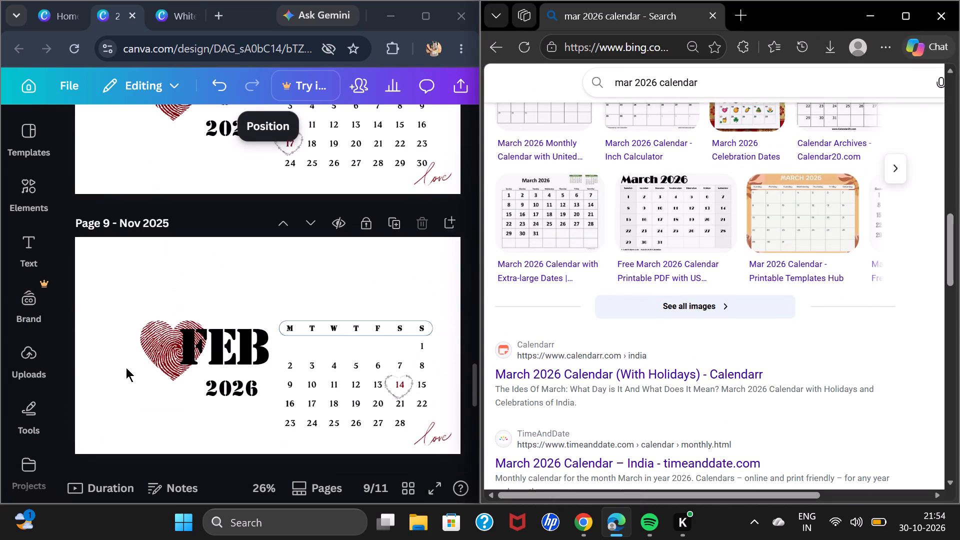
pyautogui.scroll(20, 126, 367)
pyautogui.scroll(-1, 126, 367)
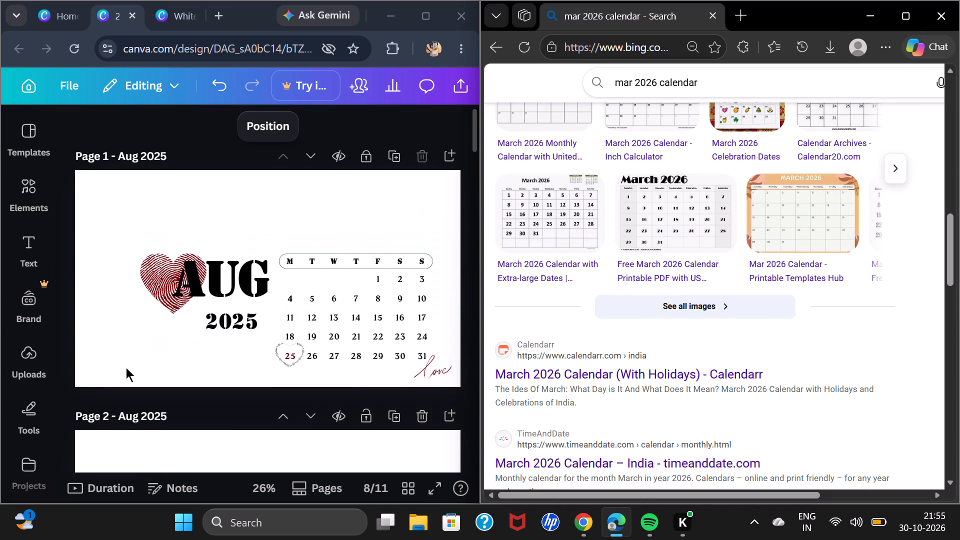
pyautogui.scroll(-1, 126, 367)
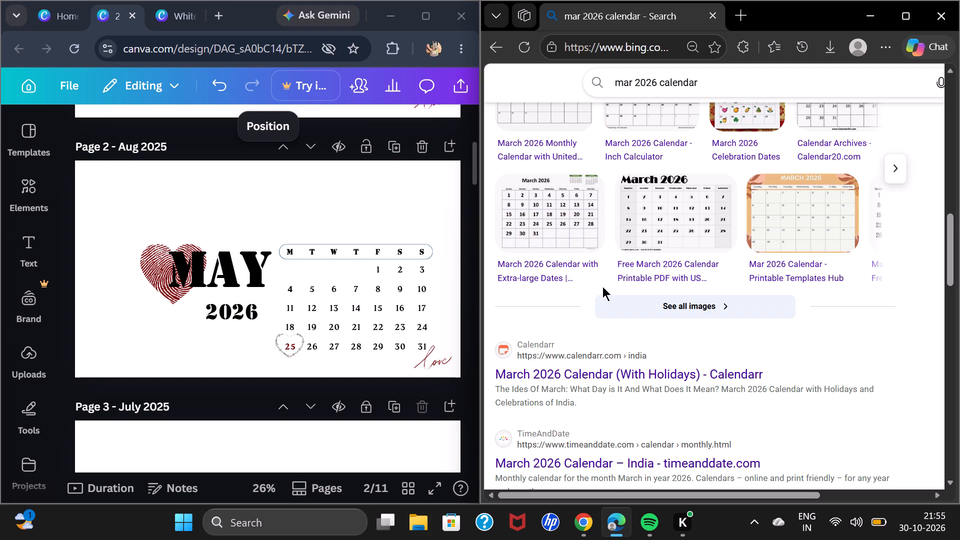
pyautogui.scroll(10, 602, 286)
pyautogui.scroll(-1, 602, 286)
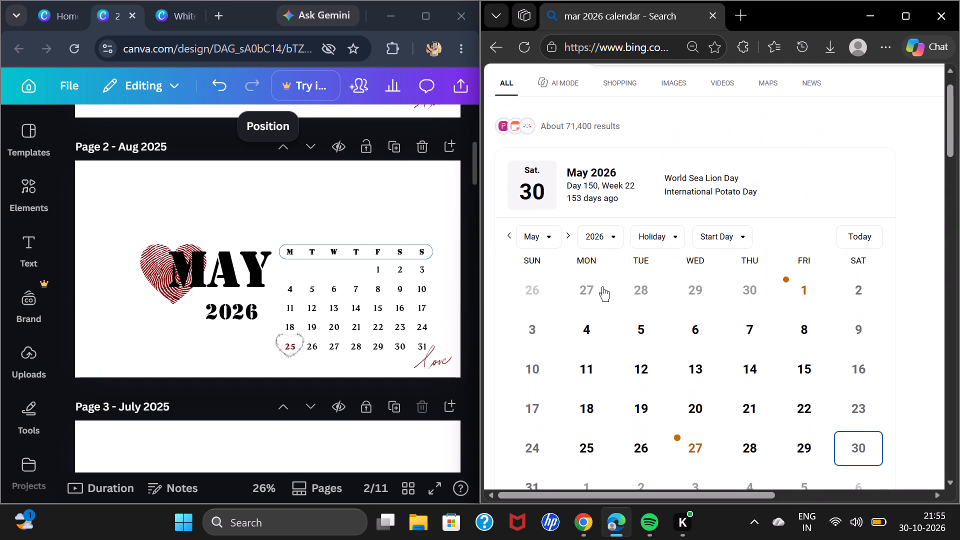
pyautogui.scroll(-1, 602, 286)
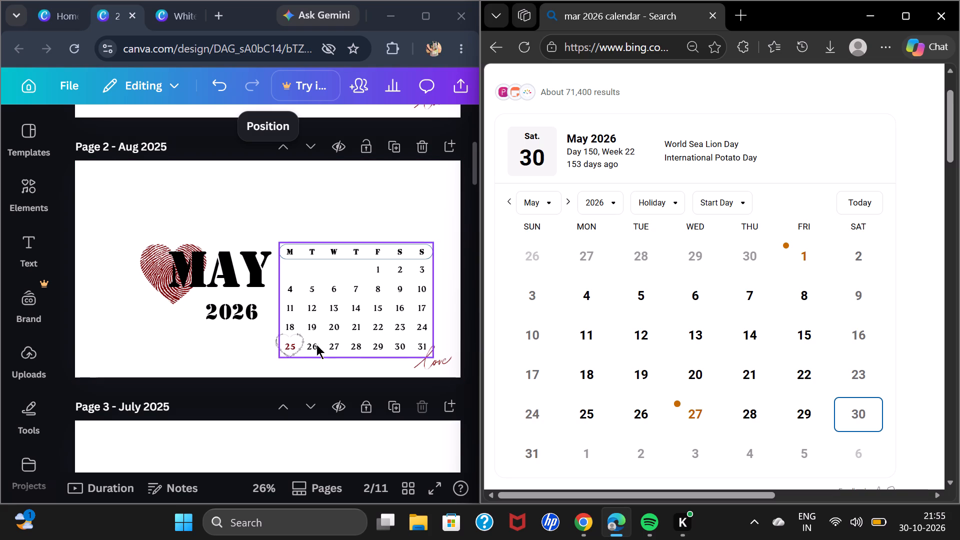
pyautogui.click(299, 346)
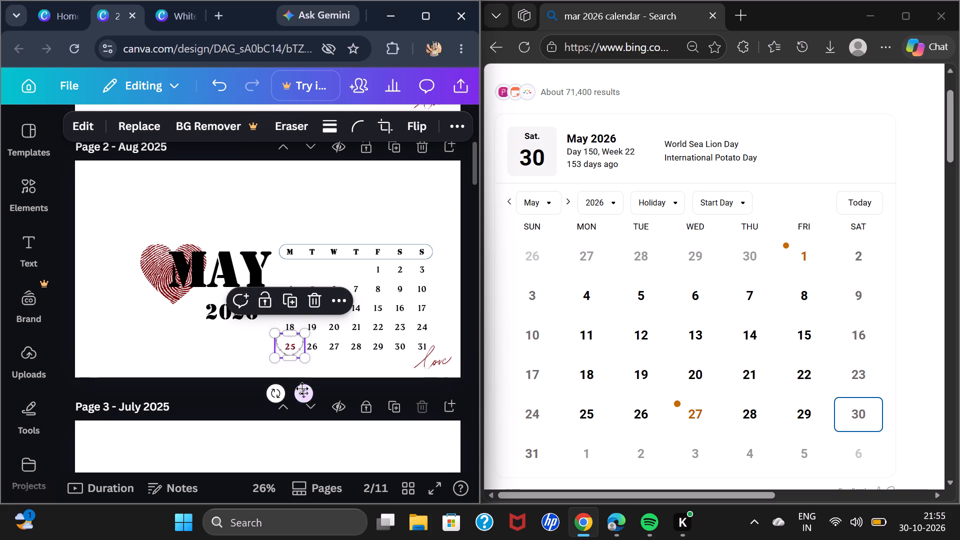
pyautogui.moveTo(303, 391); pyautogui.dragTo(159, 337)
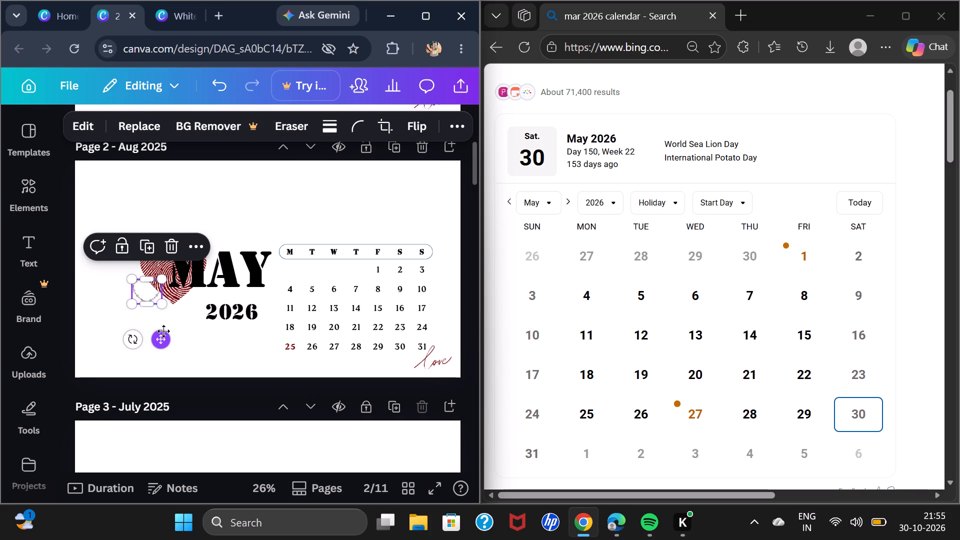
pyautogui.moveTo(163, 336); pyautogui.dragTo(145, 343)
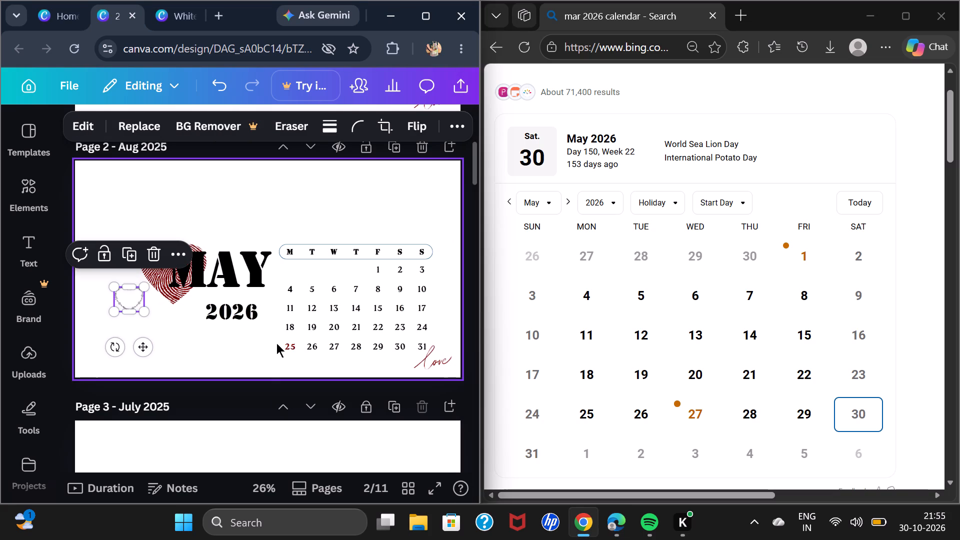
# Change the text colour of date 25 in the MAY calendar table to black #000000.
pyautogui.click(290, 343)
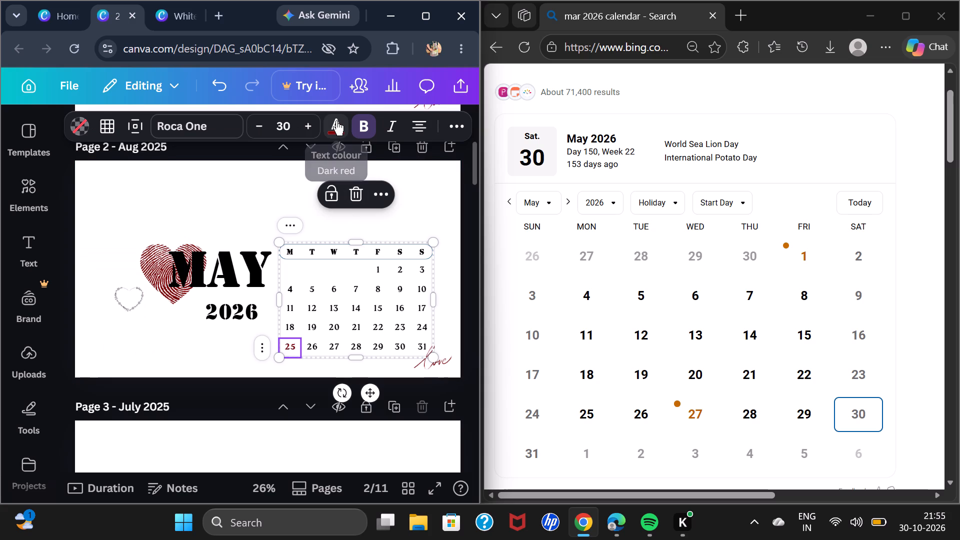
pyautogui.click(336, 120)
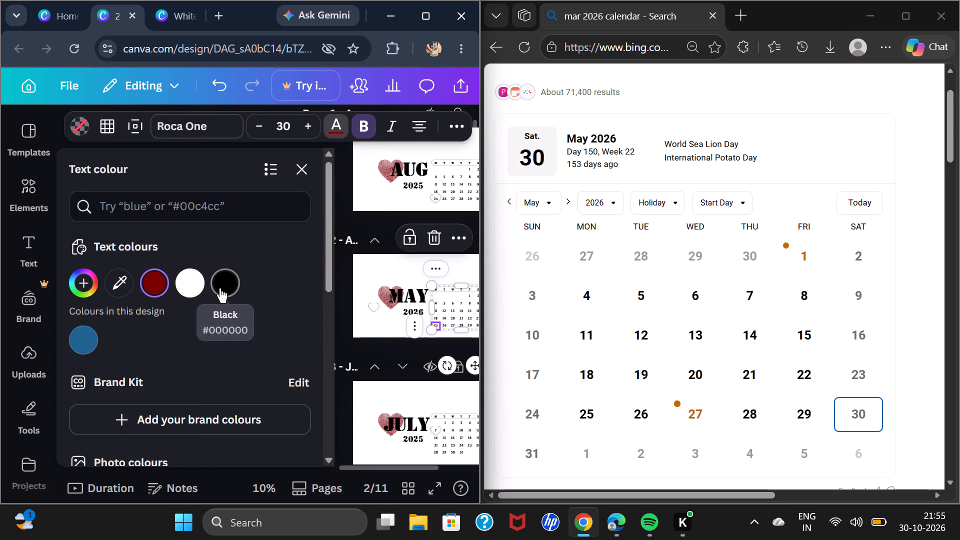
pyautogui.click(220, 288)
pyautogui.click(377, 271)
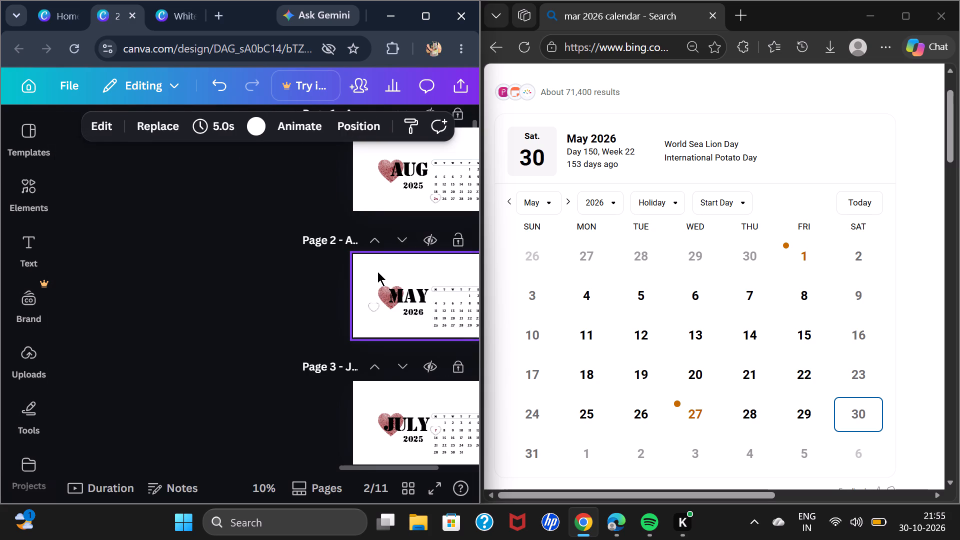
# Look through the other month pages to compare their layouts and heart-marked dates with the MAY page.
pyautogui.scroll(-1, 214, 336)
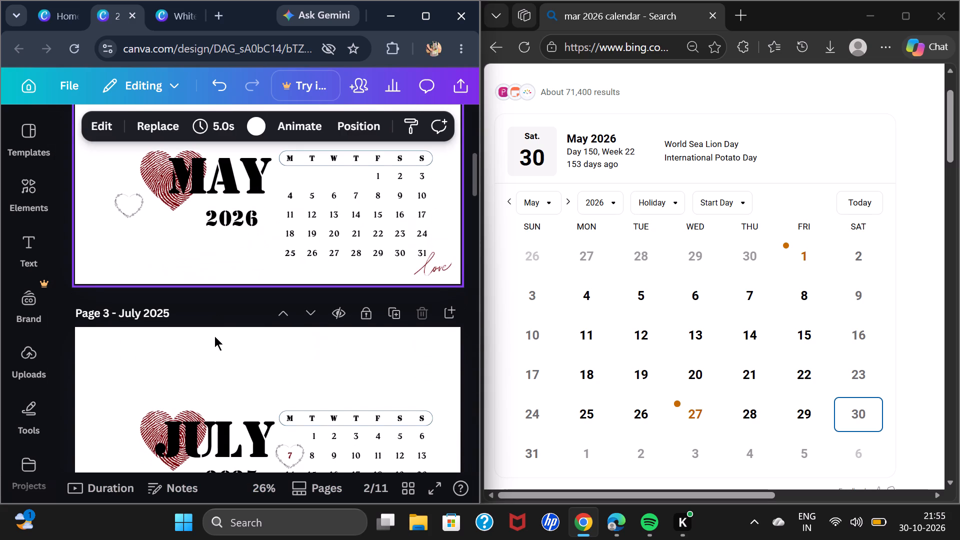
pyautogui.scroll(-1, 214, 336)
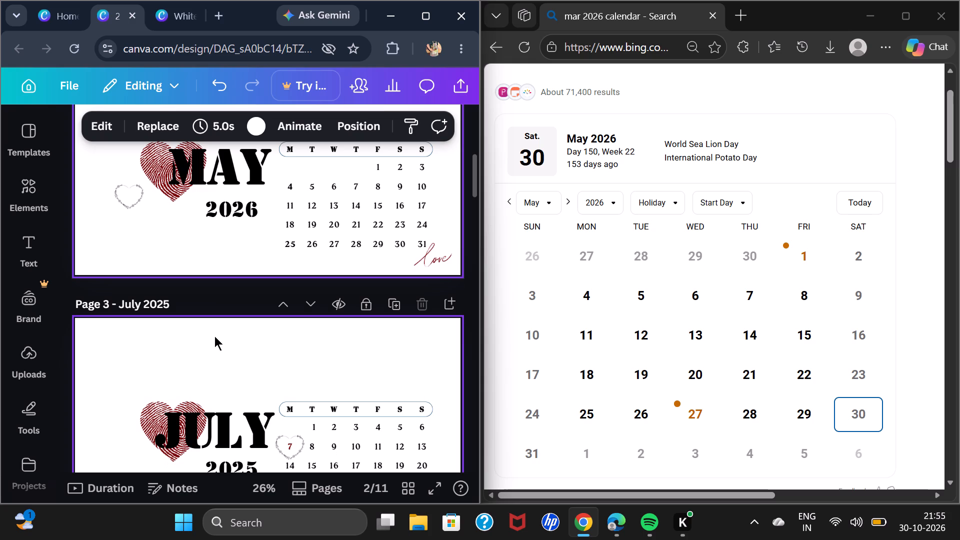
pyautogui.scroll(-6, 214, 336)
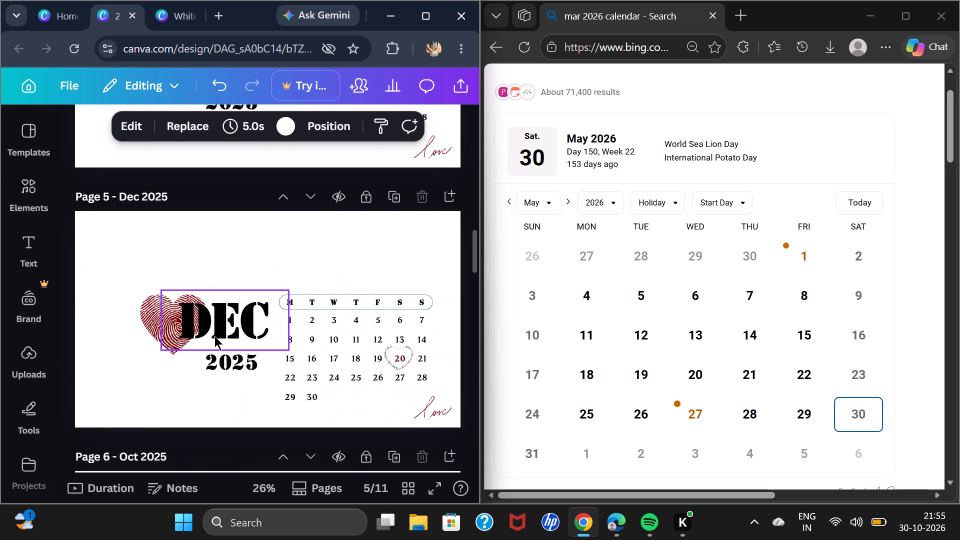
pyautogui.scroll(-12, 214, 336)
pyautogui.scroll(3, 214, 336)
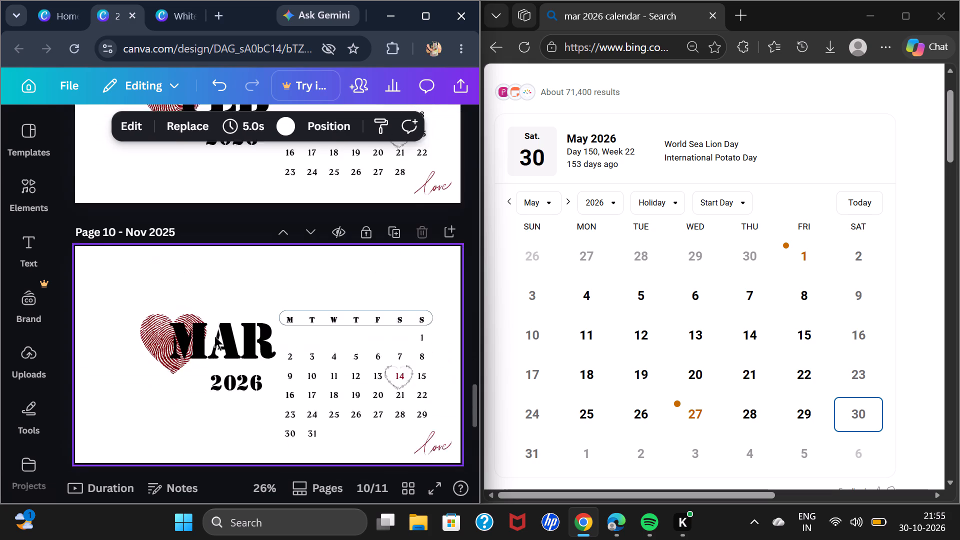
pyautogui.scroll(8, 214, 336)
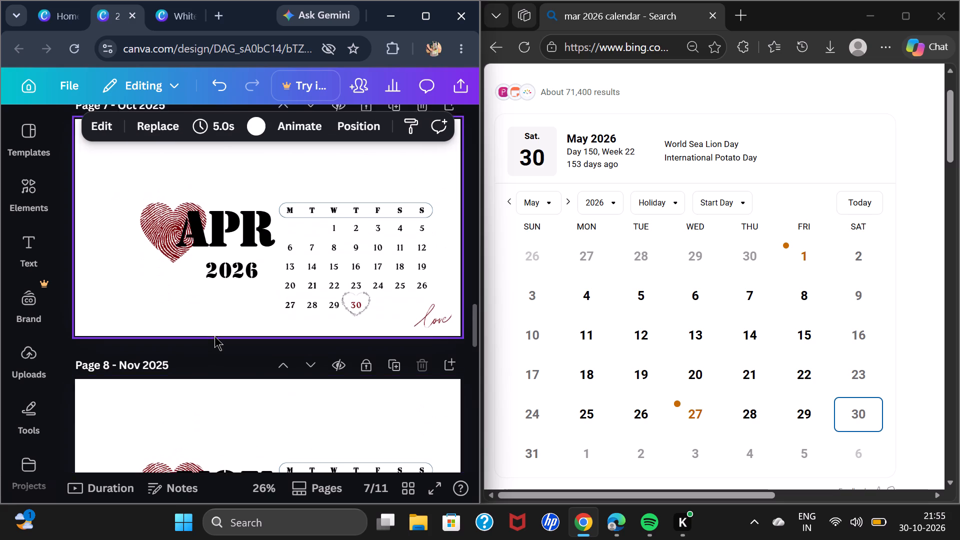
pyautogui.scroll(8, 214, 336)
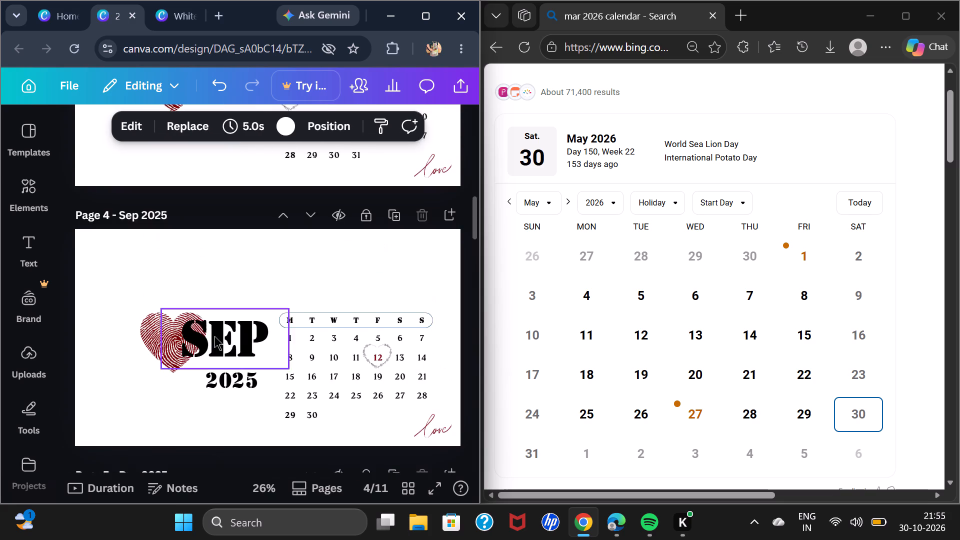
pyautogui.scroll(3, 214, 336)
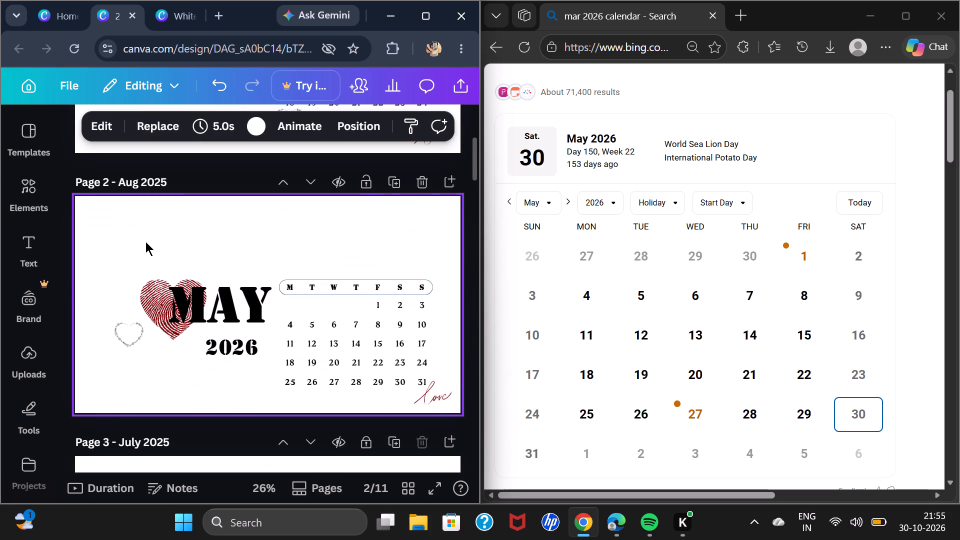
# In Edge, enlarge the window and look through the search results below the May 2026 calendar.
pyautogui.click(911, 21)
pyautogui.scroll(-1, 525, 233)
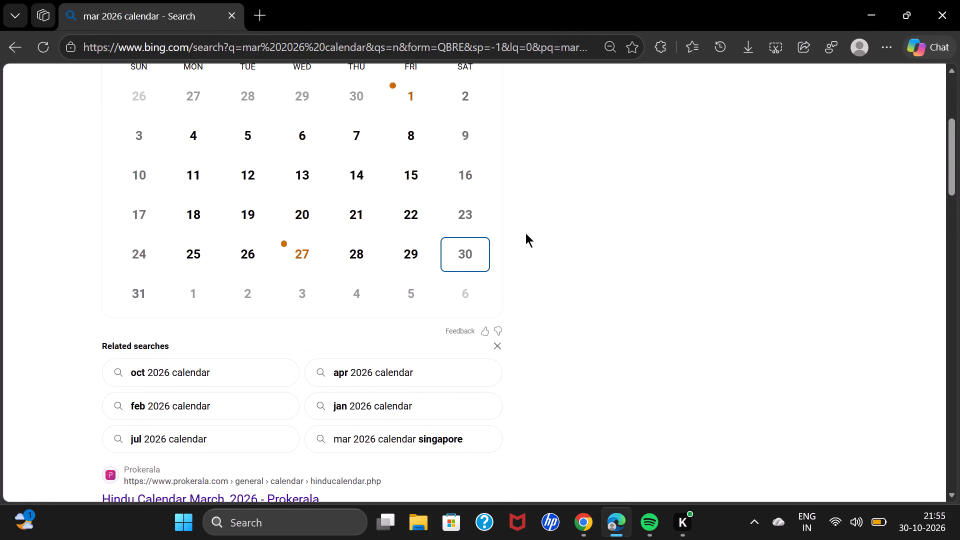
pyautogui.scroll(-2, 525, 233)
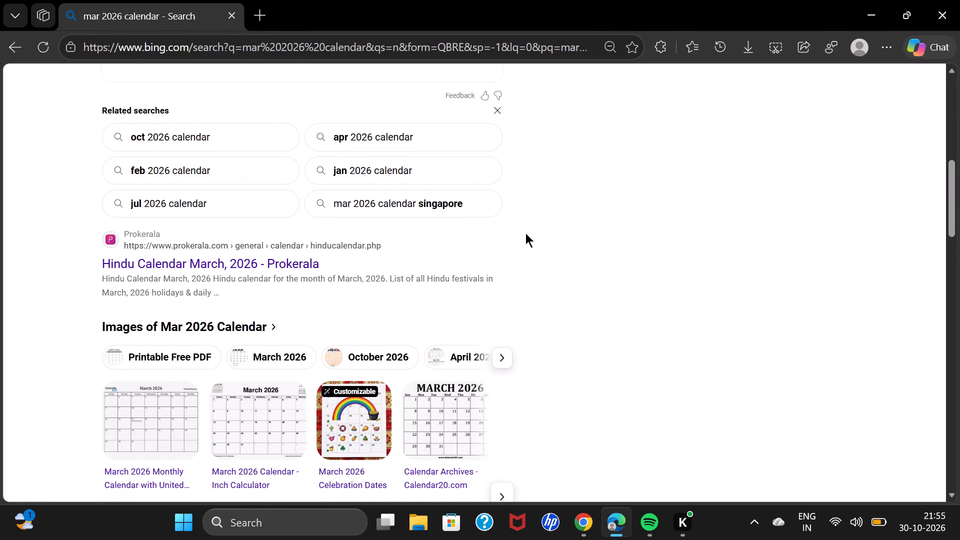
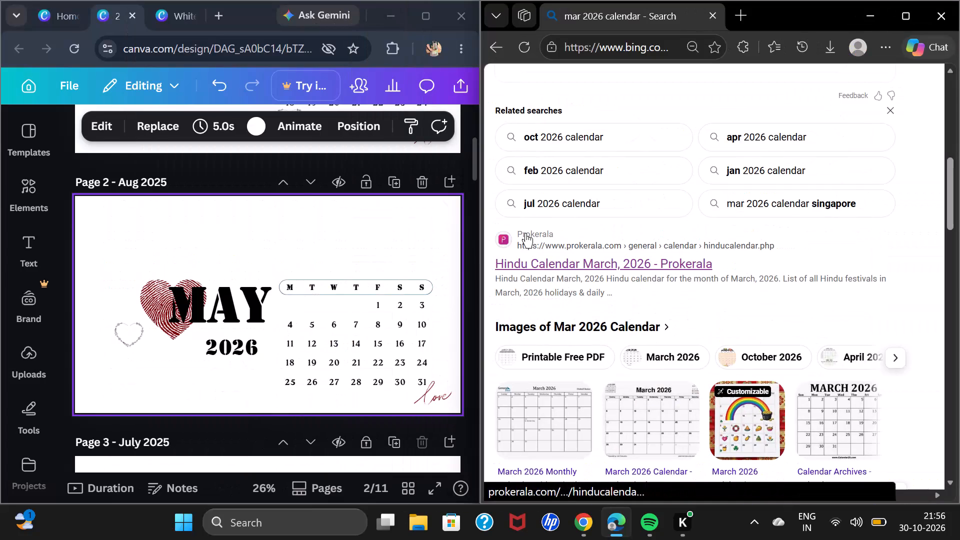
# Change the text colour of date 13 in the MAY calendar table to dark red #7a0000.
pyautogui.click(333, 340)
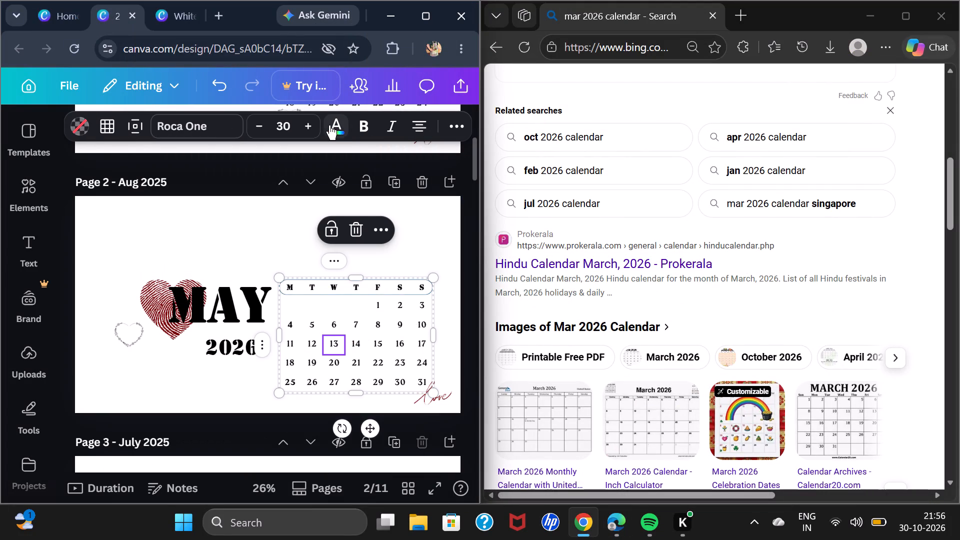
pyautogui.click(329, 125)
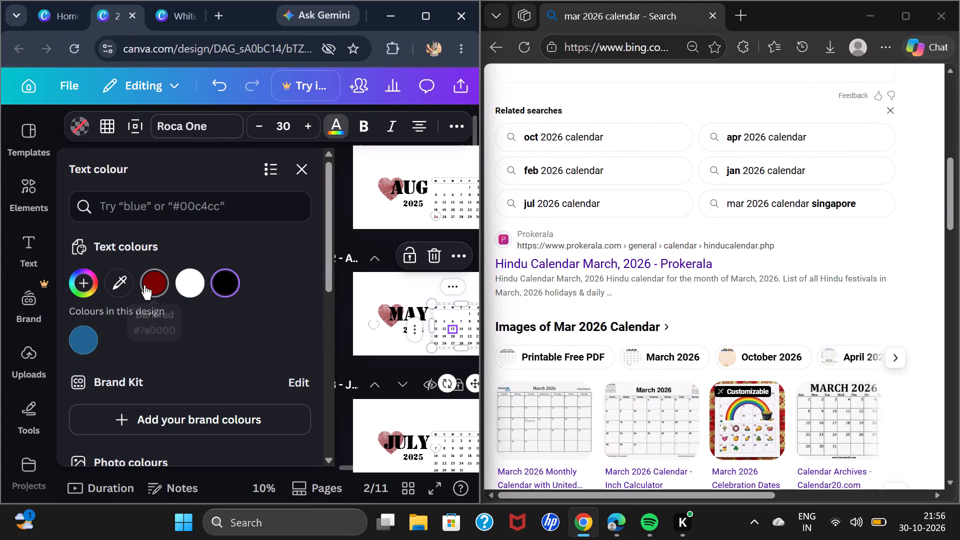
pyautogui.click(144, 285)
pyautogui.click(386, 293)
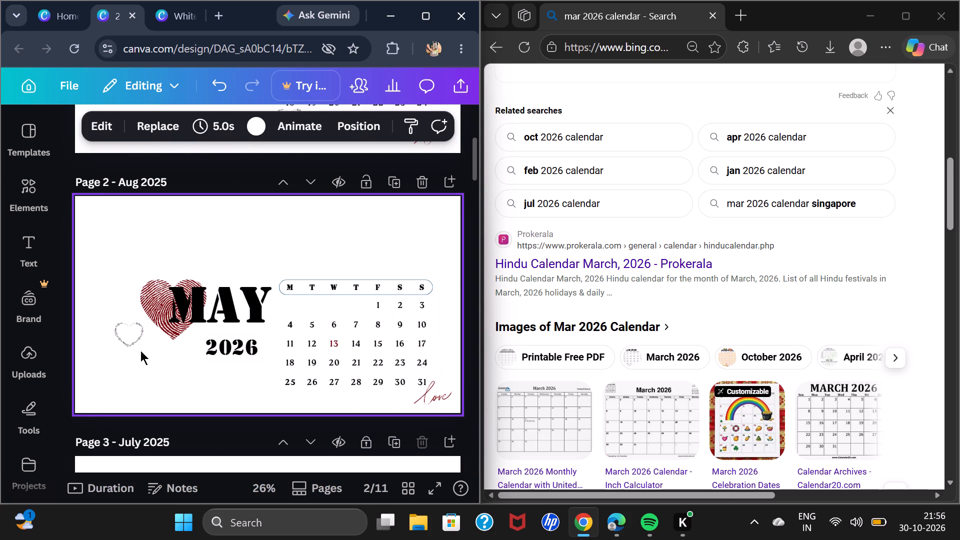
# Move the small heart outline from beside the fingerprint heart so that it frames date 13 on the MAY page.
pyautogui.moveTo(134, 342); pyautogui.dragTo(331, 344)
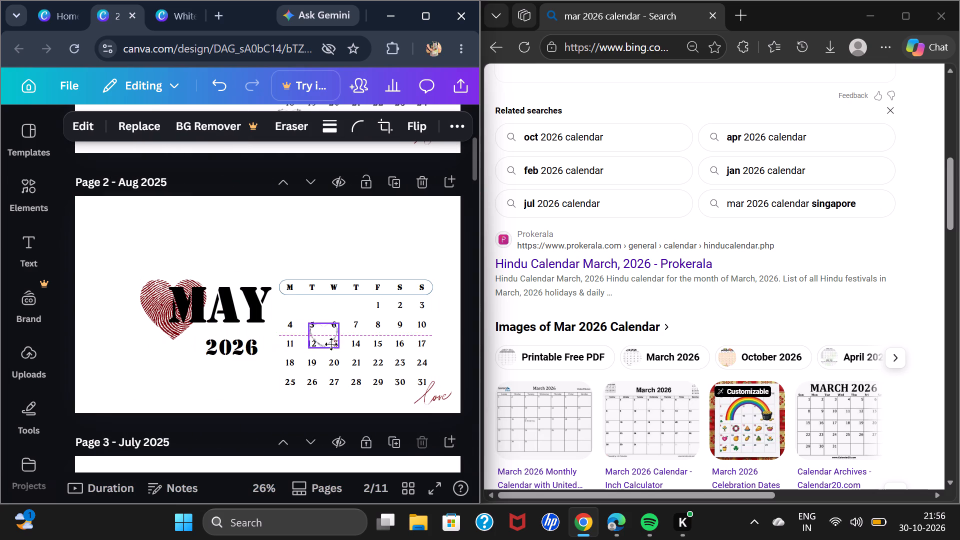
pyautogui.moveTo(331, 344); pyautogui.dragTo(338, 349)
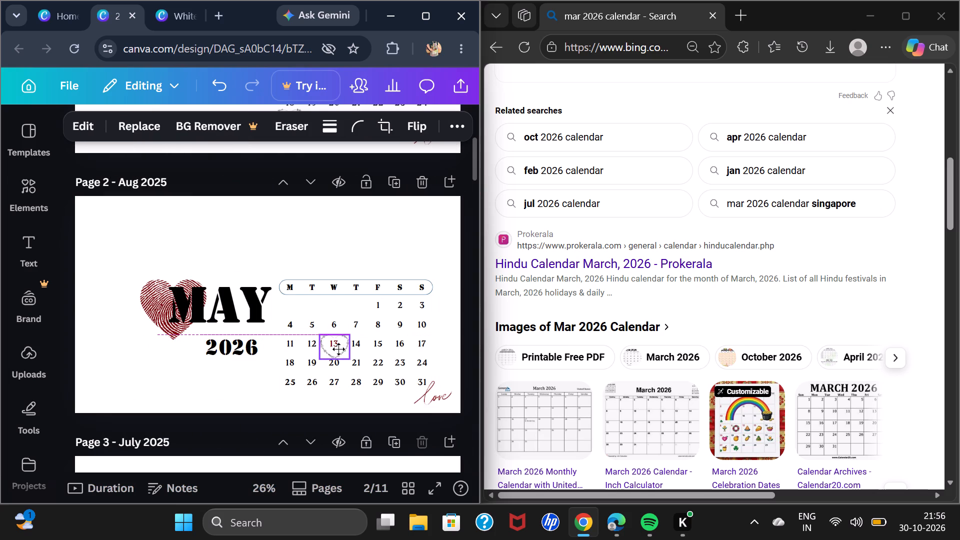
pyautogui.moveTo(338, 349); pyautogui.dragTo(338, 351)
pyautogui.click(229, 240)
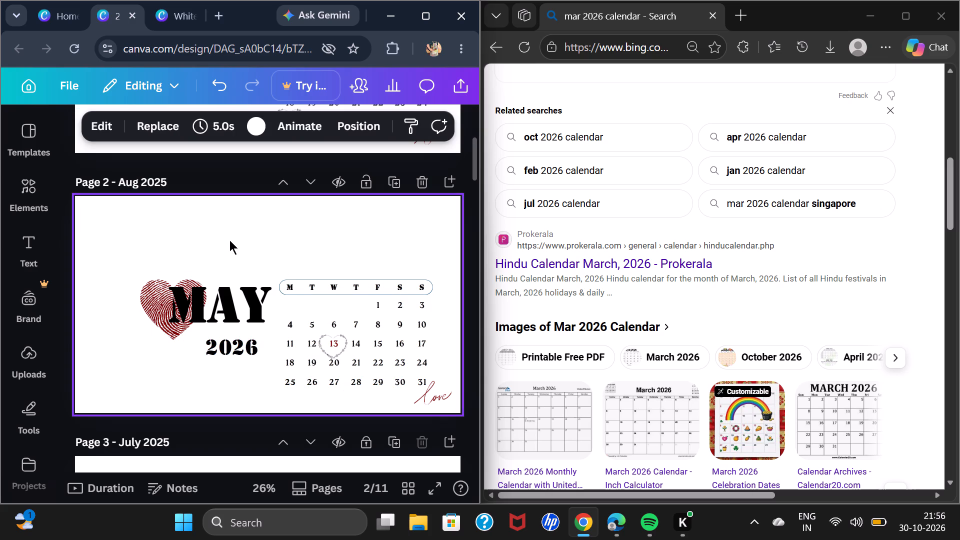
# In Edge, switch the calendar in the search results to June 2026.
pyautogui.scroll(7, 623, 199)
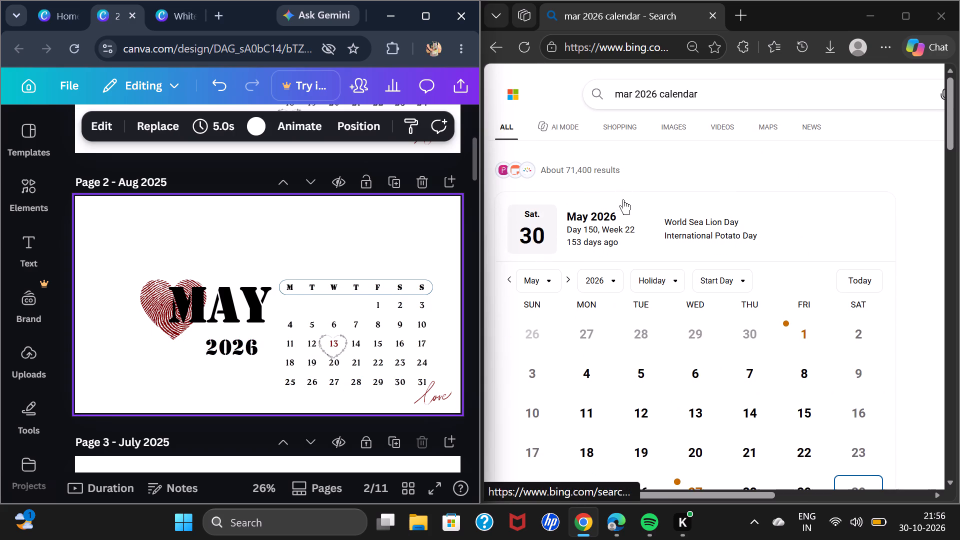
pyautogui.click(551, 279)
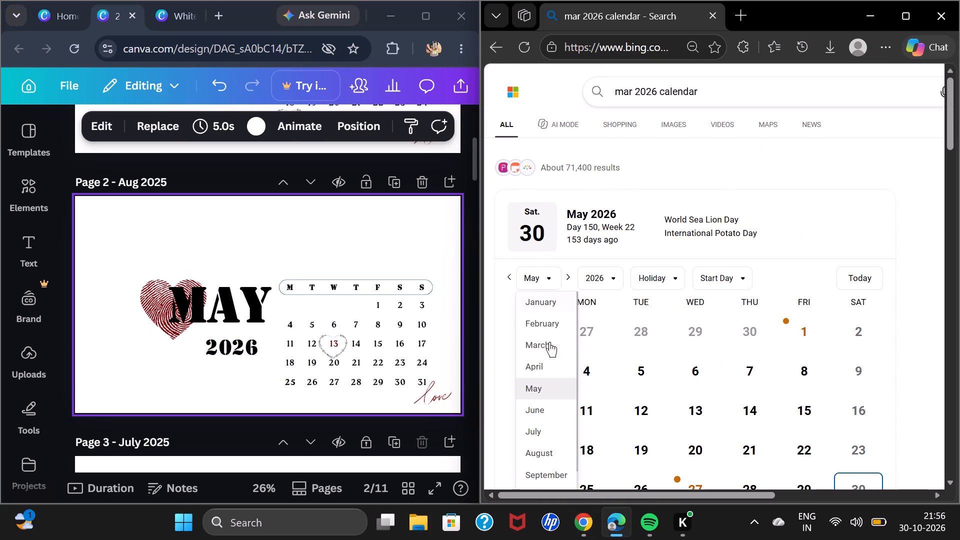
pyautogui.click(552, 420)
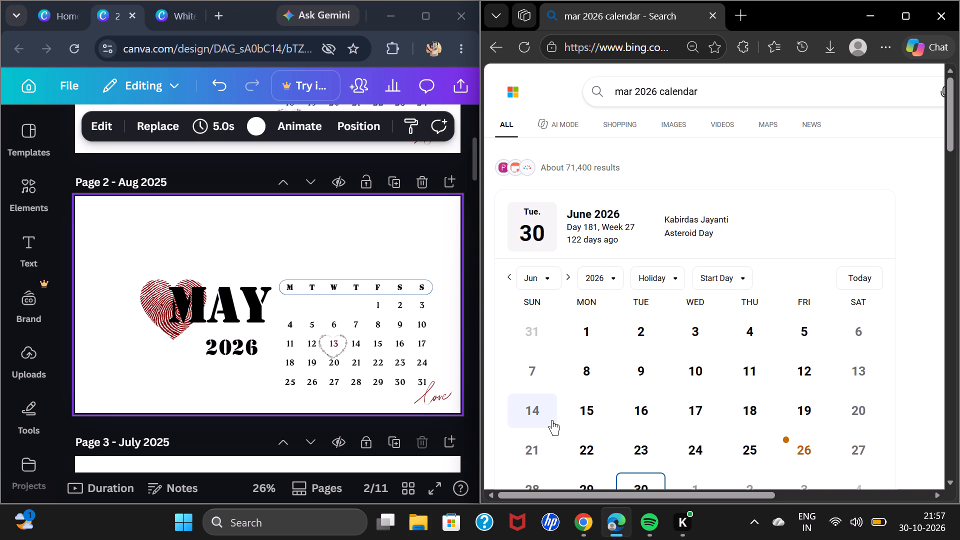
# In Canva, check the neighbouring month pages against the June dates and lock the MAY 2026 page.
pyautogui.scroll(4, 316, 322)
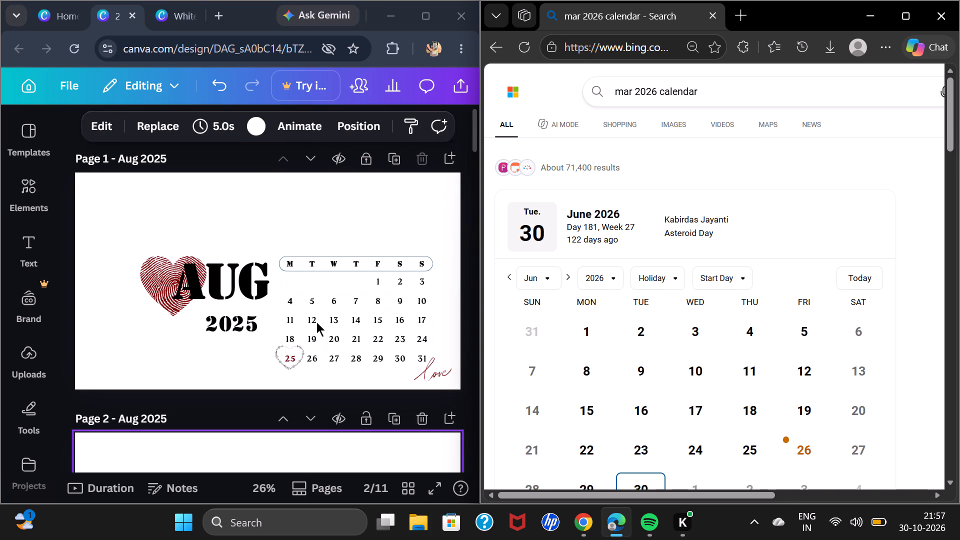
pyautogui.scroll(10, 316, 322)
pyautogui.scroll(-3, 316, 322)
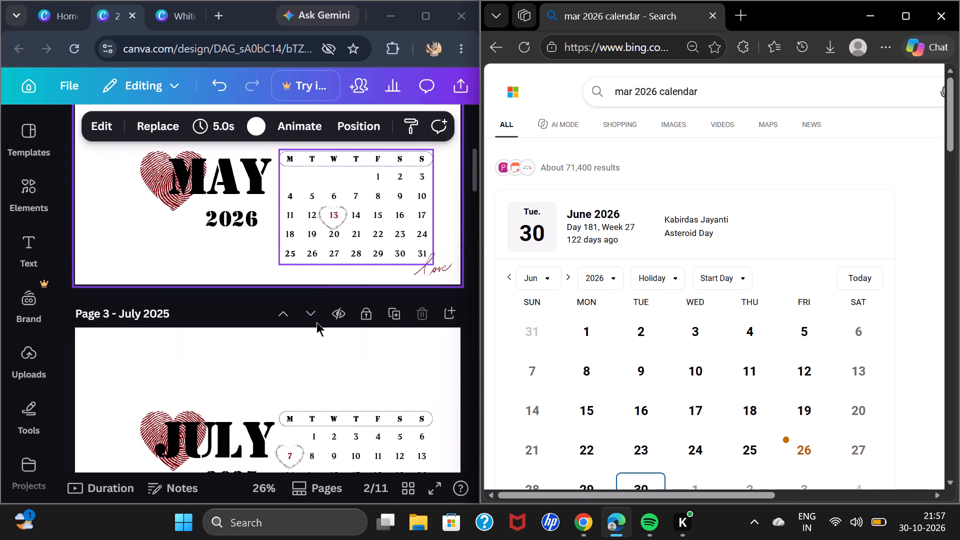
pyautogui.scroll(-2, 316, 322)
pyautogui.scroll(1, 316, 322)
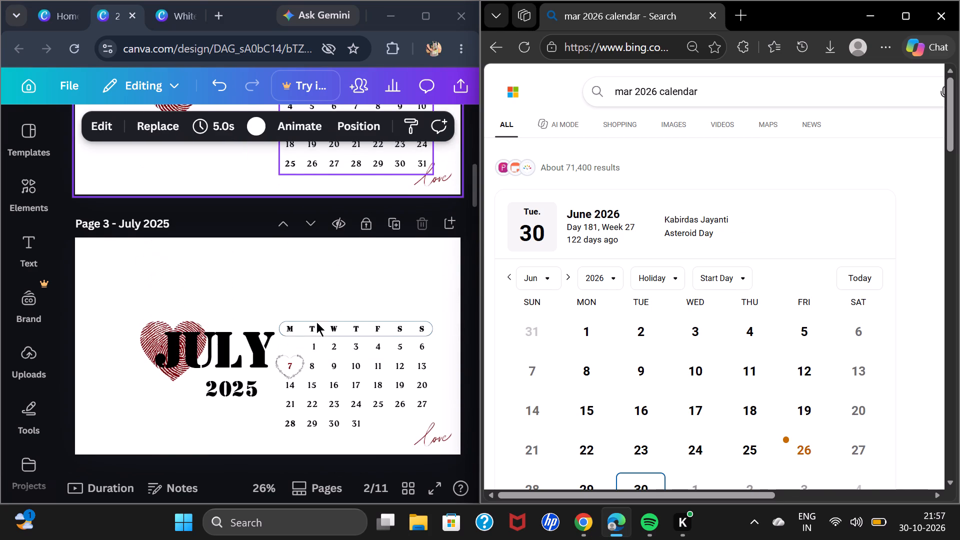
pyautogui.scroll(3, 316, 322)
pyautogui.scroll(-1, 375, 262)
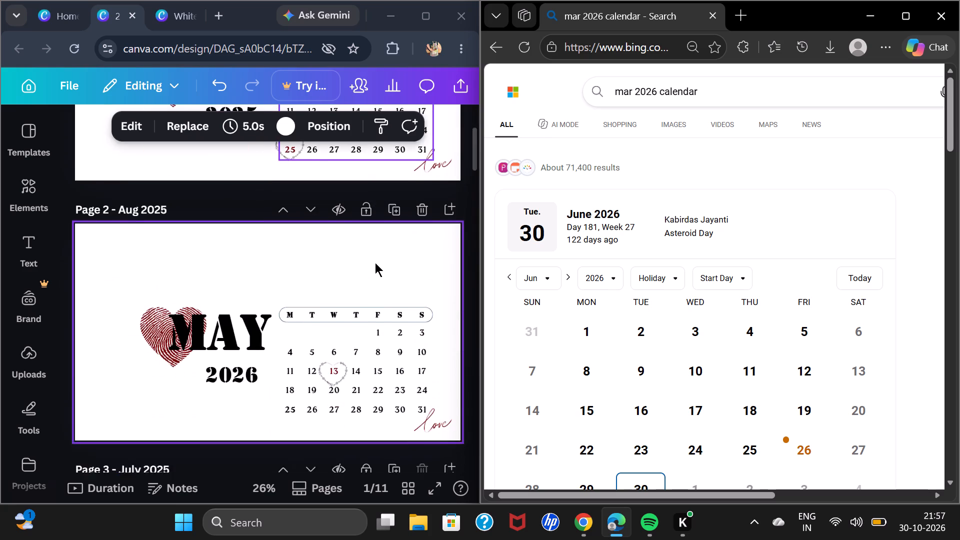
pyautogui.scroll(-1, 375, 262)
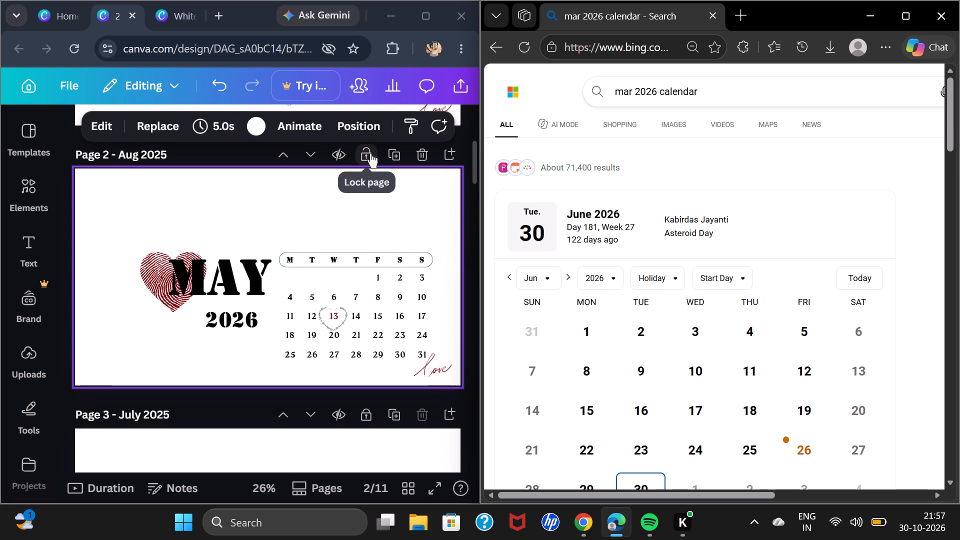
pyautogui.click(370, 153)
# Duplicate the SEP 2025 calendar page.
pyautogui.scroll(-1, 346, 294)
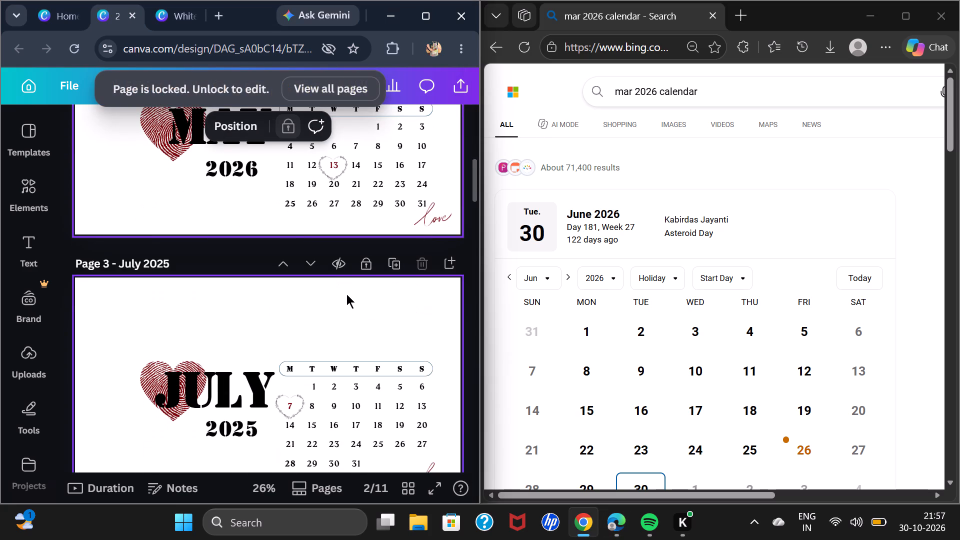
pyautogui.scroll(-2, 346, 294)
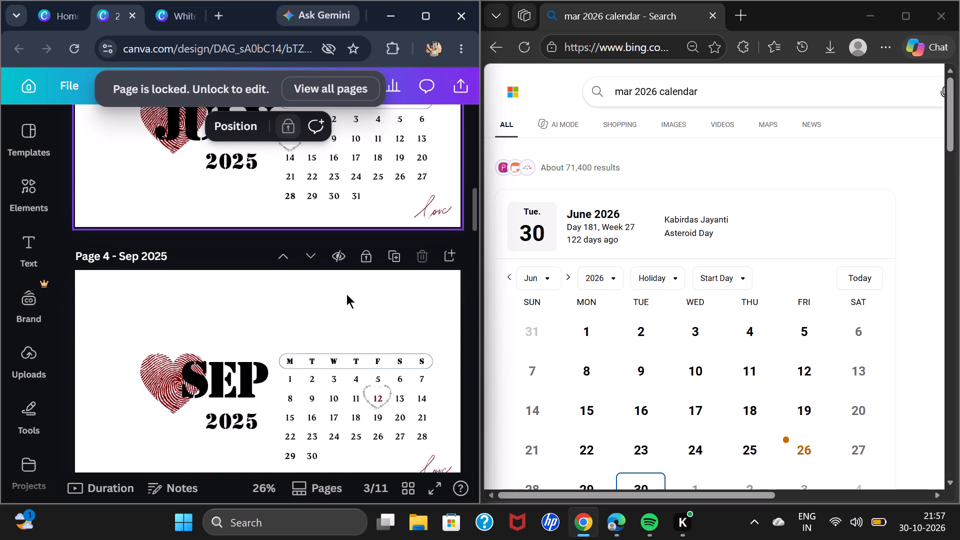
pyautogui.scroll(-2, 346, 294)
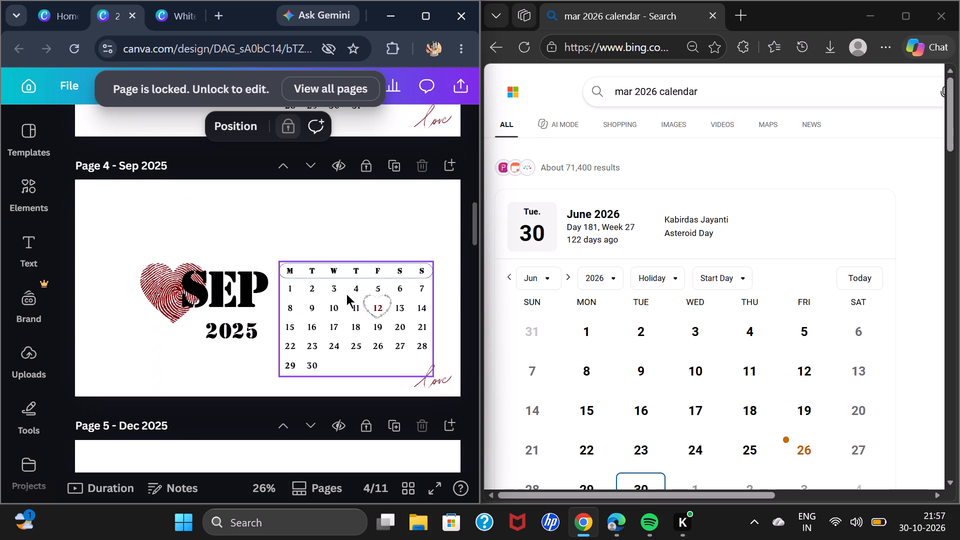
pyautogui.click(397, 163)
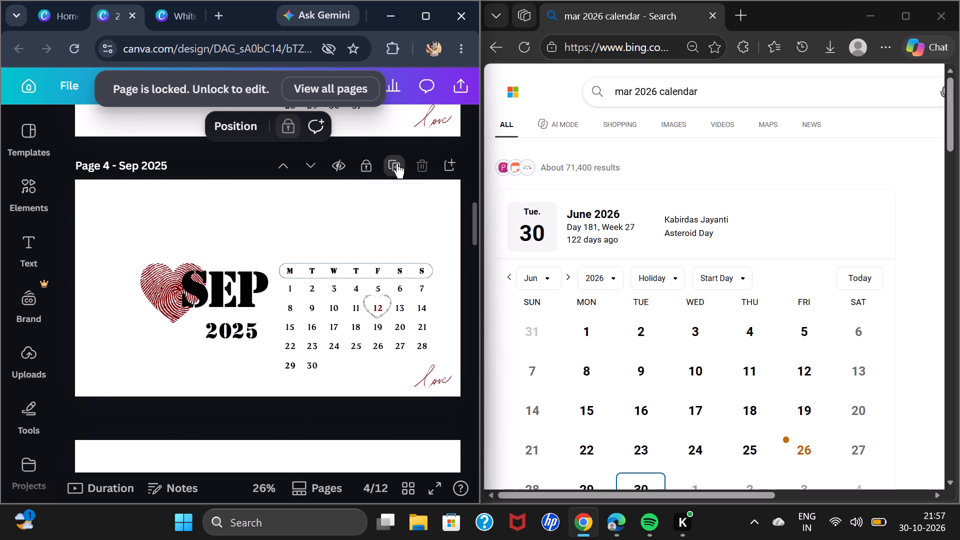
# Unlock the DEC 2025 page for editing.
pyautogui.scroll(-2, 211, 425)
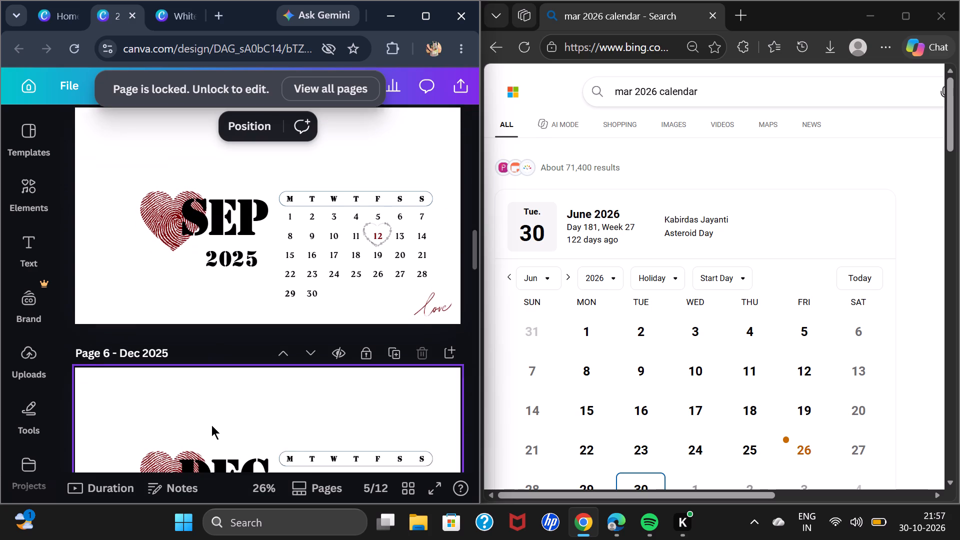
pyautogui.scroll(-2, 211, 425)
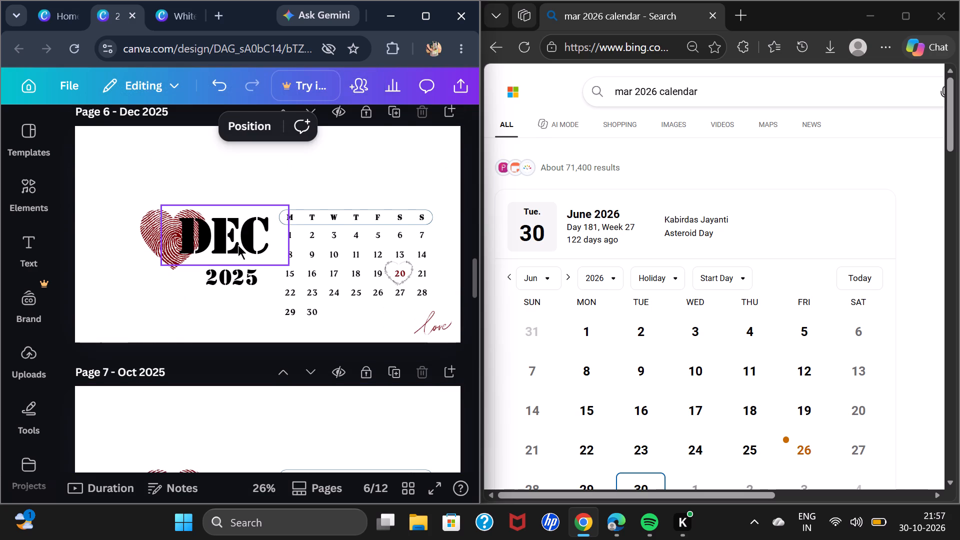
pyautogui.scroll(1, 238, 245)
pyautogui.click(365, 172)
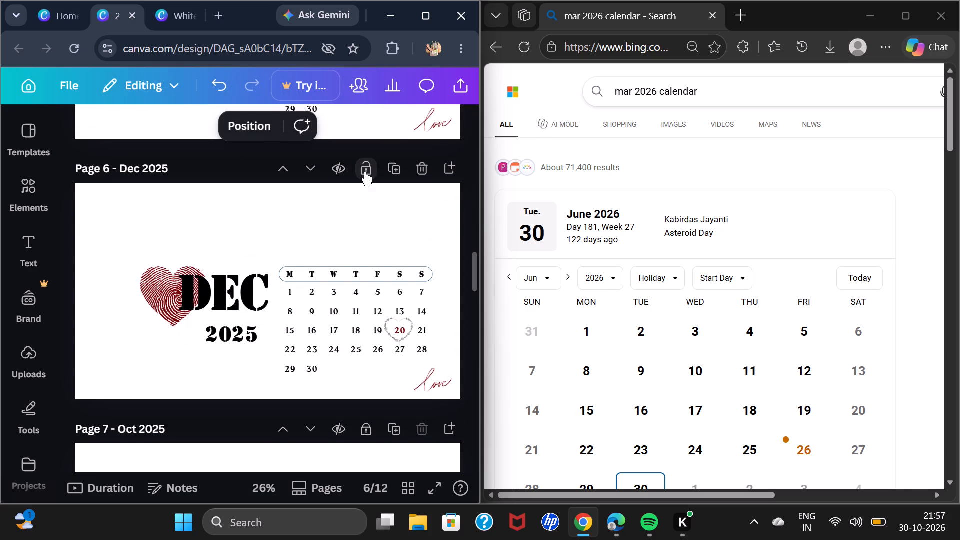
# Change the heading on the unlocked DEC page to JUN and its year to 2026.
pyautogui.doubleClick(244, 293)
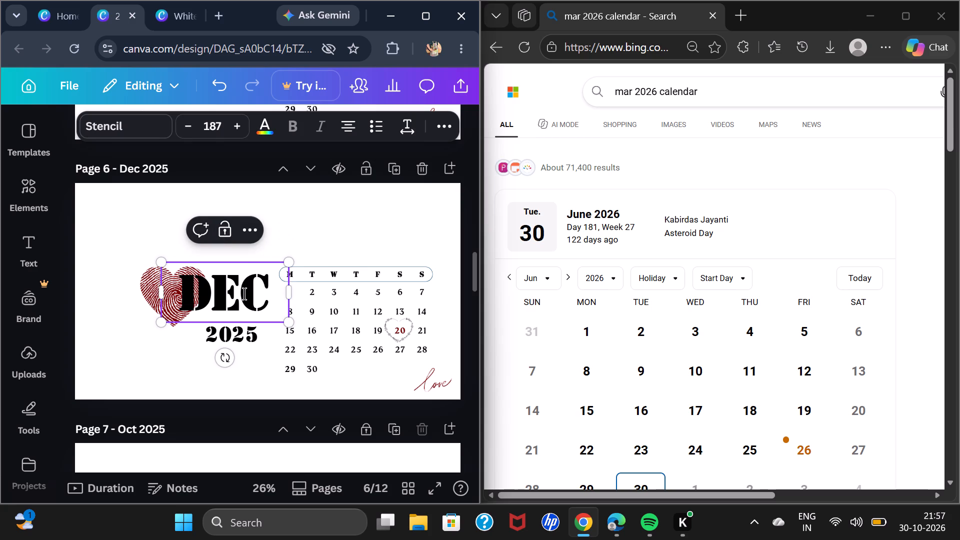
pyautogui.tripleClick(244, 293)
pyautogui.write('JUN')
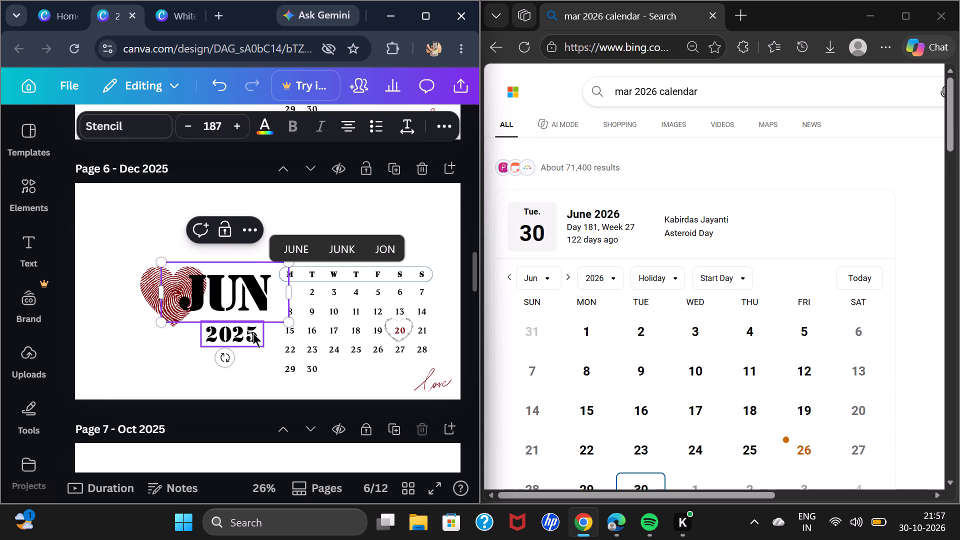
pyautogui.click(253, 333)
pyautogui.doubleClick(253, 333)
pyautogui.click(253, 333)
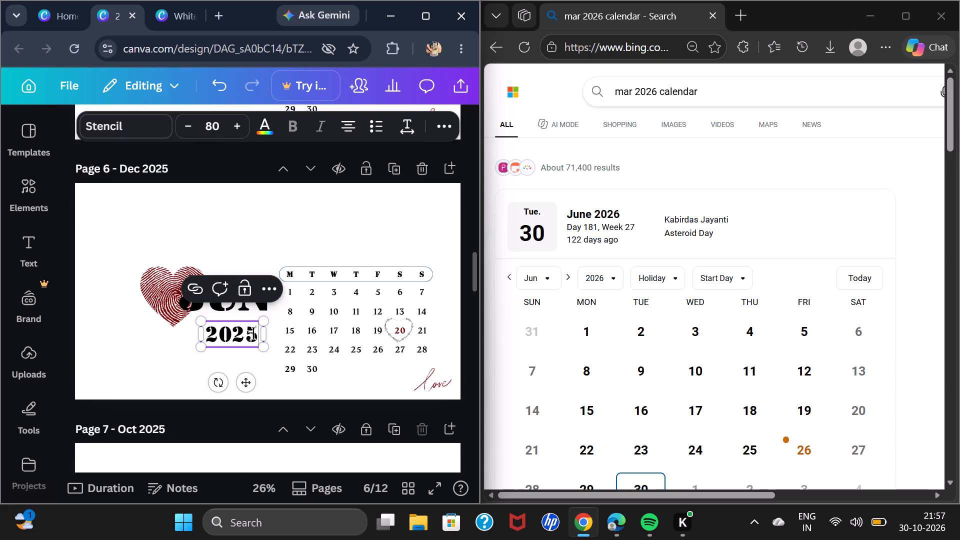
pyautogui.press('BackSpace')
pyautogui.press('6')
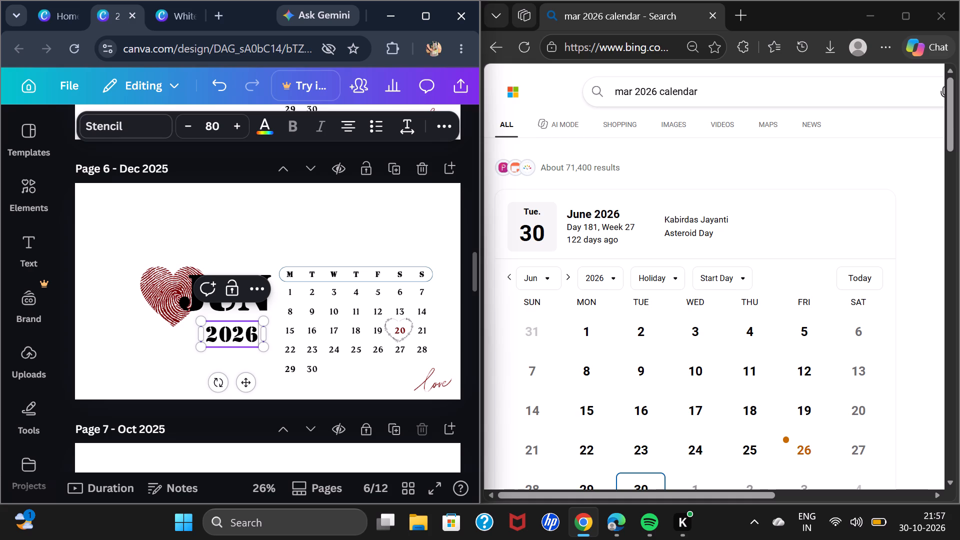
# Shift the 2026 text slightly right beneath JUN, lining up its box near the end of the month name.
pyautogui.moveTo(245, 376); pyautogui.dragTo(251, 376)
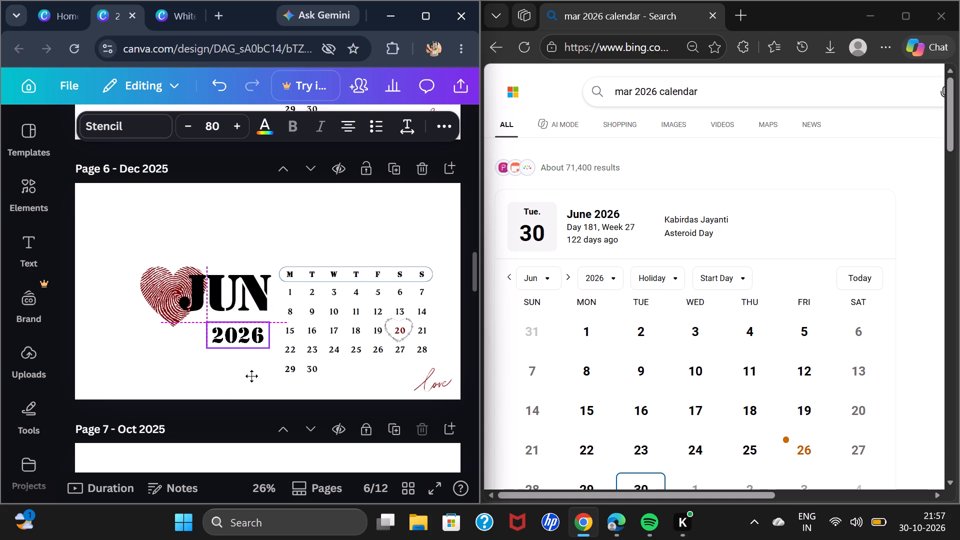
pyautogui.moveTo(251, 376); pyautogui.dragTo(249, 377)
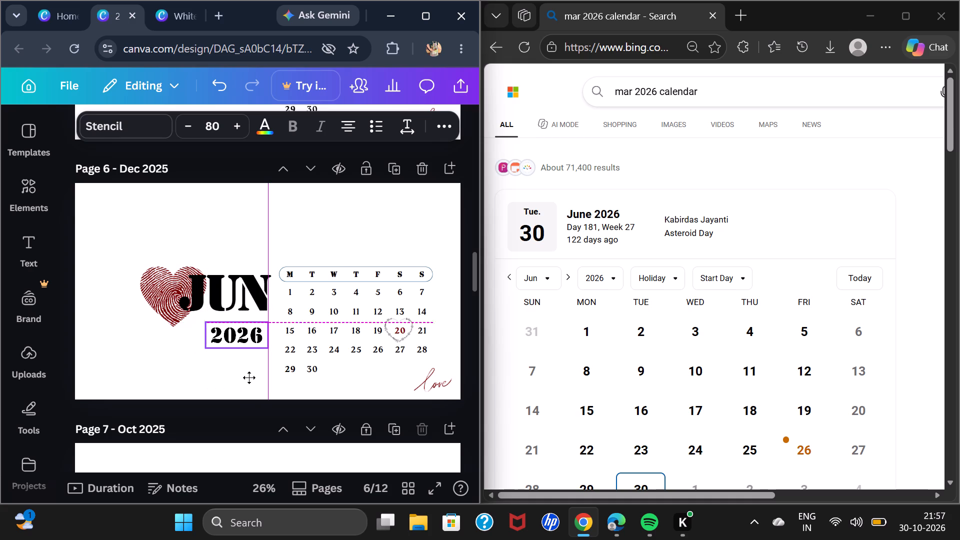
pyautogui.moveTo(249, 377); pyautogui.dragTo(249, 378)
pyautogui.moveTo(249, 378); pyautogui.dragTo(249, 378)
pyautogui.click(333, 239)
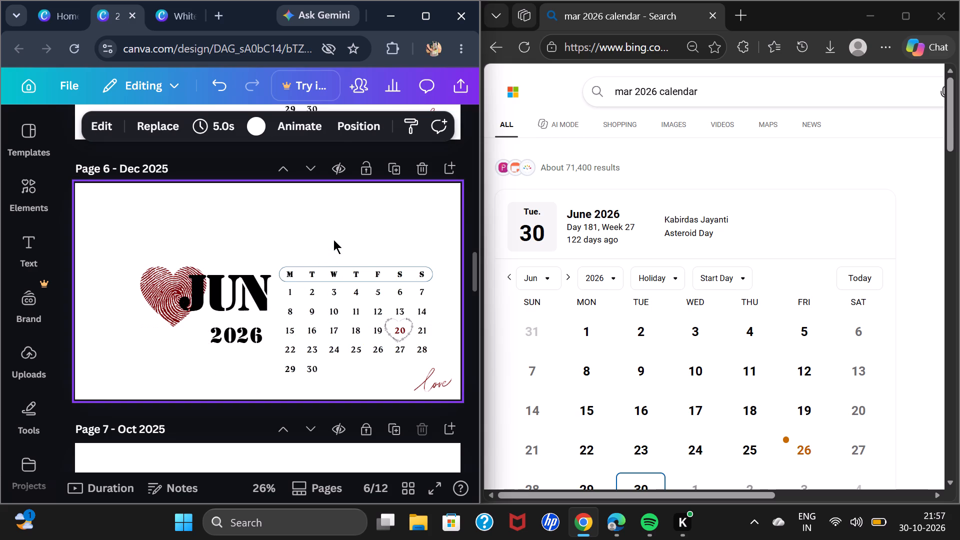
# Move the small heart outline from date 20 to the blank area above the JUN heading, near the table's top-left corner.
pyautogui.scroll(-1, 591, 302)
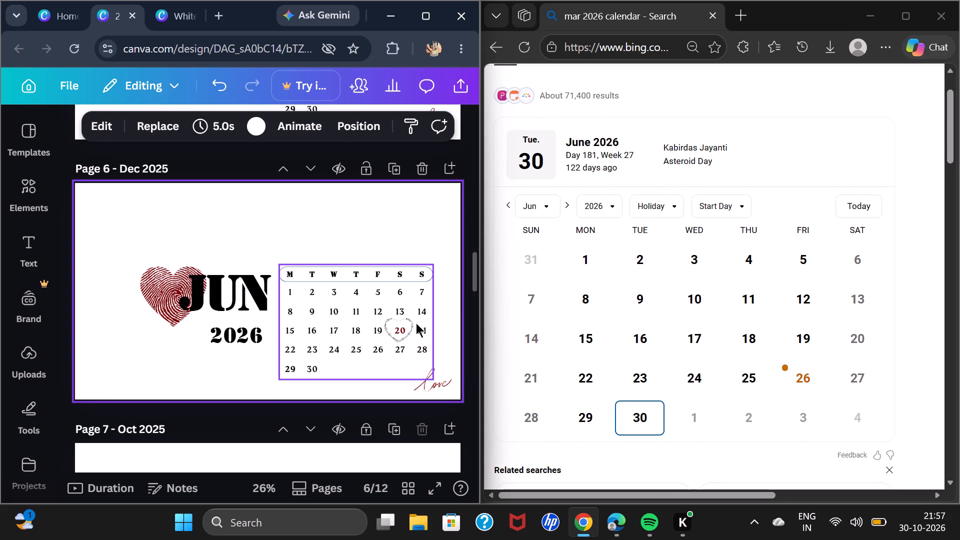
pyautogui.moveTo(411, 323); pyautogui.dragTo(284, 237)
# Change the text colour of date 20 in the JUN calendar table to black.
pyautogui.click(403, 331)
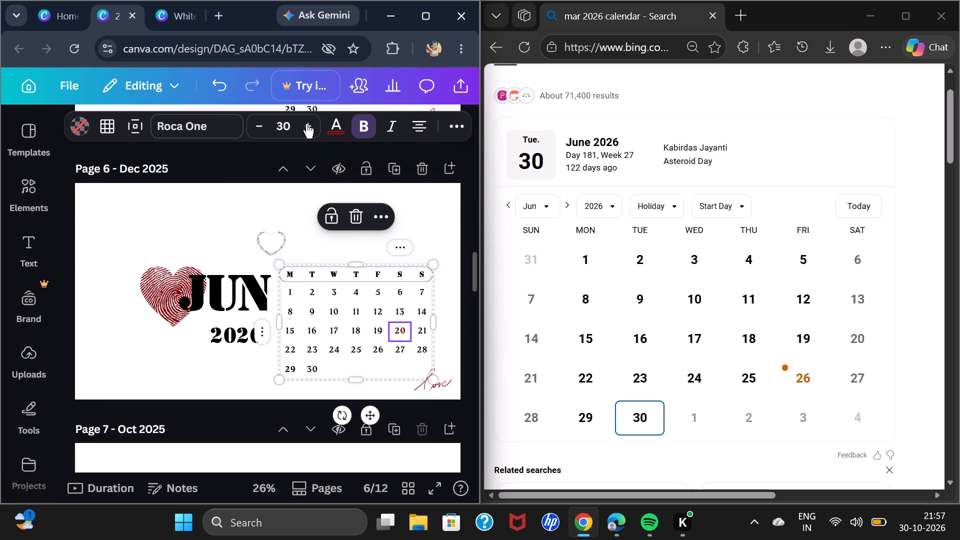
pyautogui.click(333, 125)
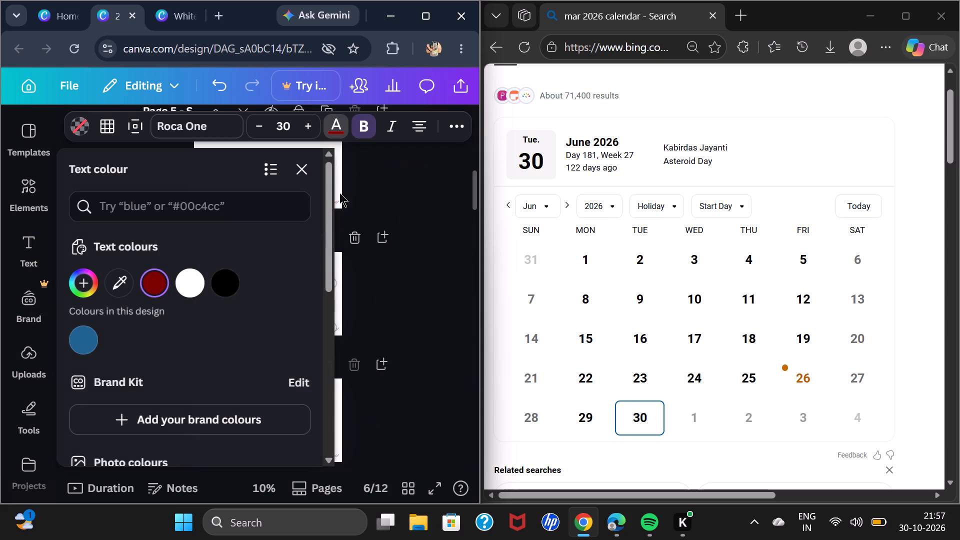
pyautogui.click(231, 279)
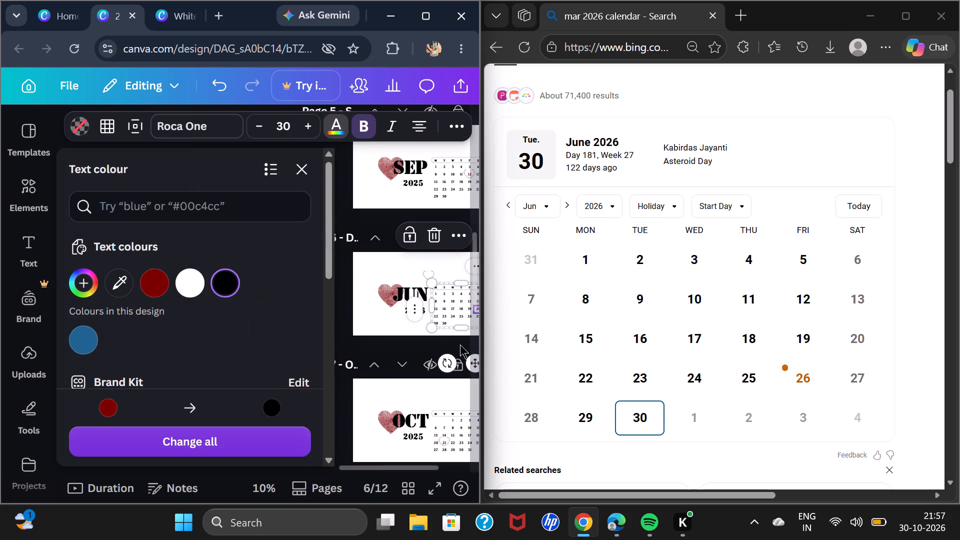
pyautogui.click(383, 312)
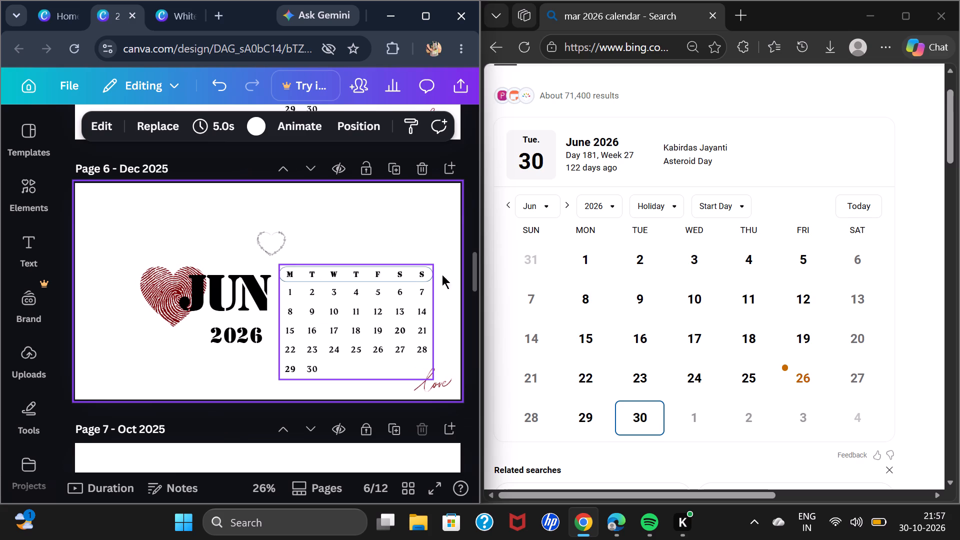
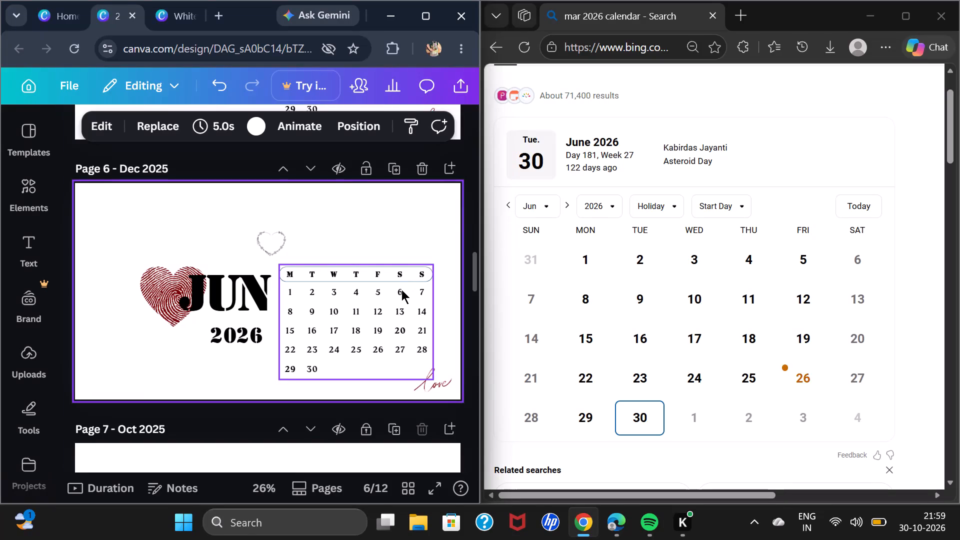
# Change the text colour of date 6 in the JUN calendar table to dark red #7a0000.
pyautogui.click(399, 290)
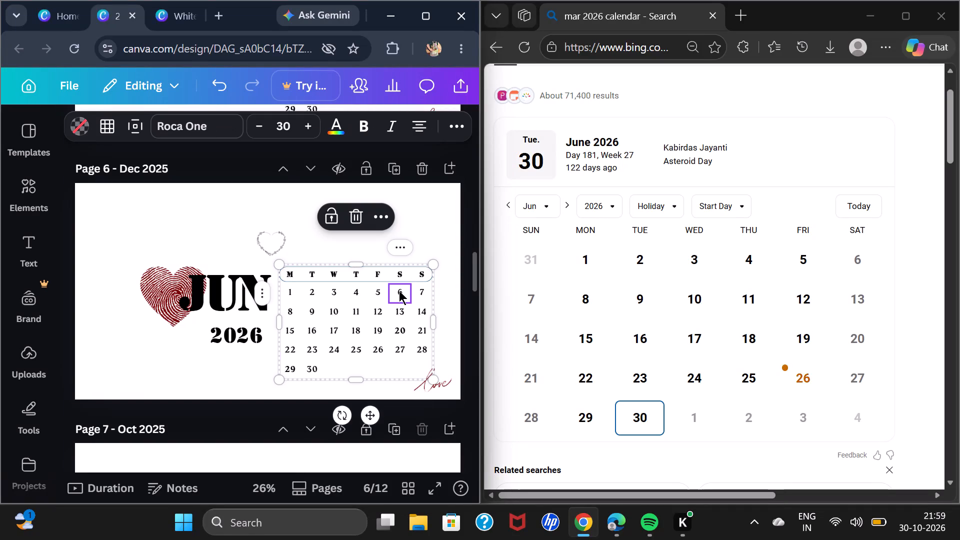
pyautogui.click(341, 131)
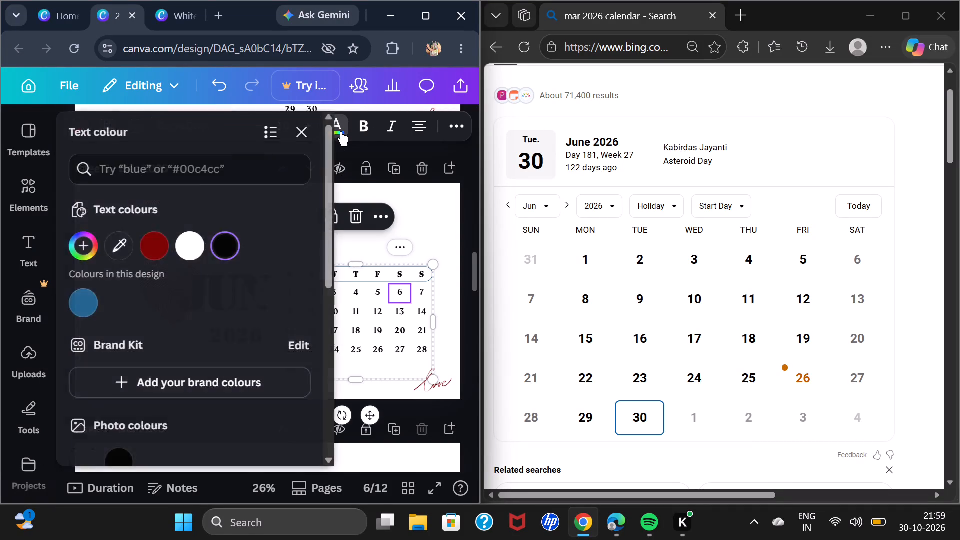
pyautogui.click(142, 284)
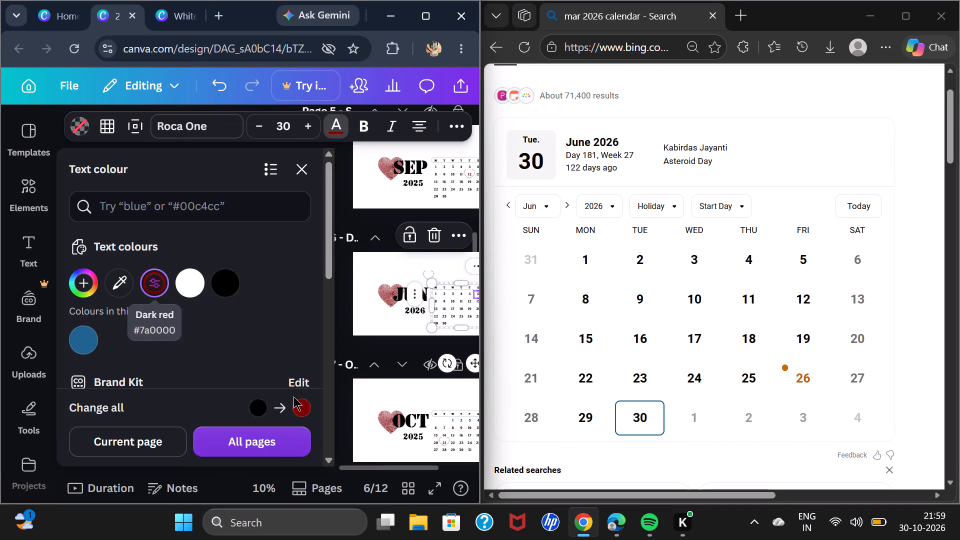
pyautogui.click(390, 272)
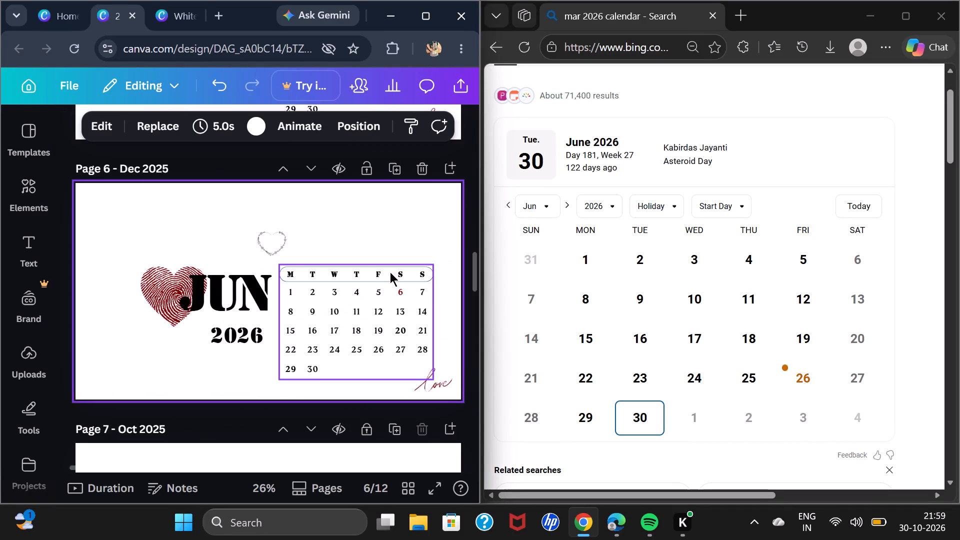
# Move the small heart outline from above the JUN heading onto date 6, centring it around the number.
pyautogui.click(291, 236)
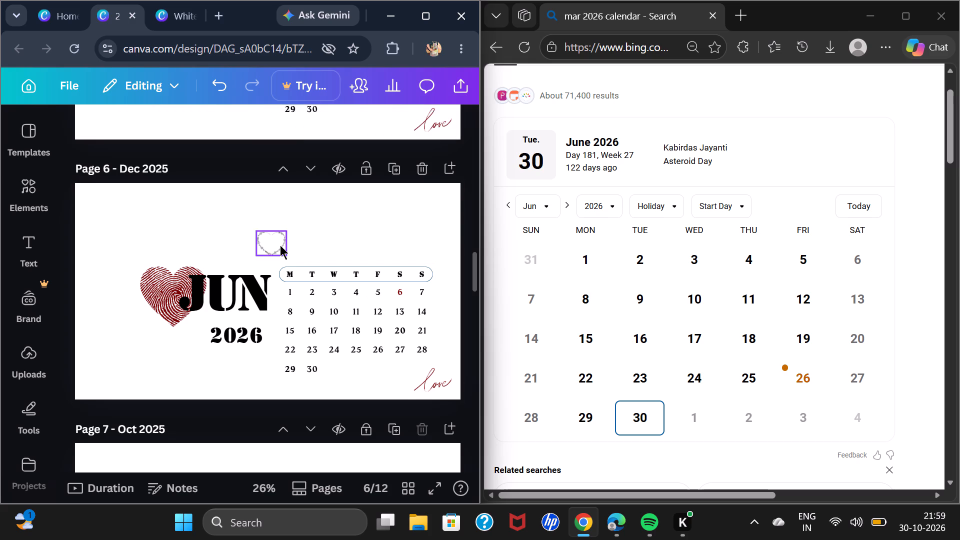
pyautogui.click(280, 245)
pyautogui.moveTo(289, 298); pyautogui.dragTo(320, 312)
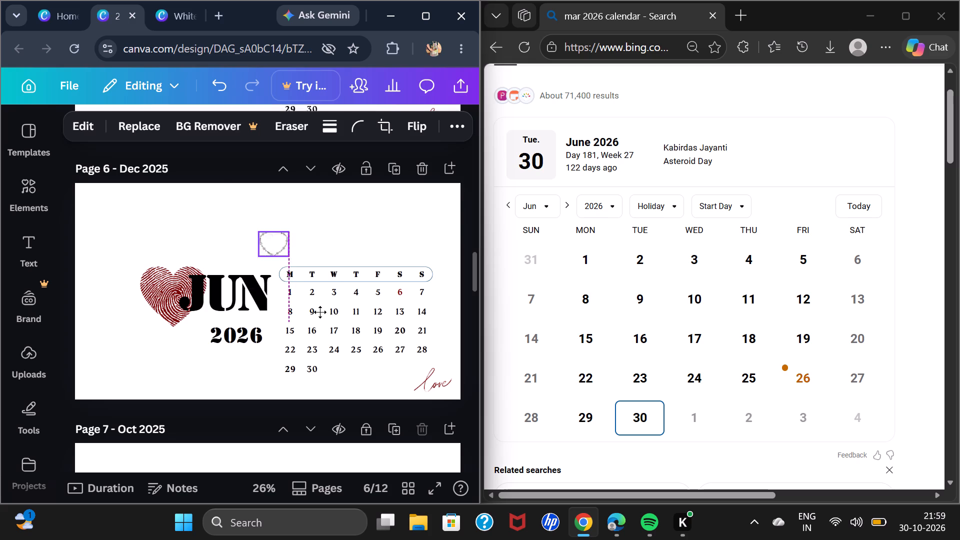
pyautogui.moveTo(320, 312); pyautogui.dragTo(412, 345)
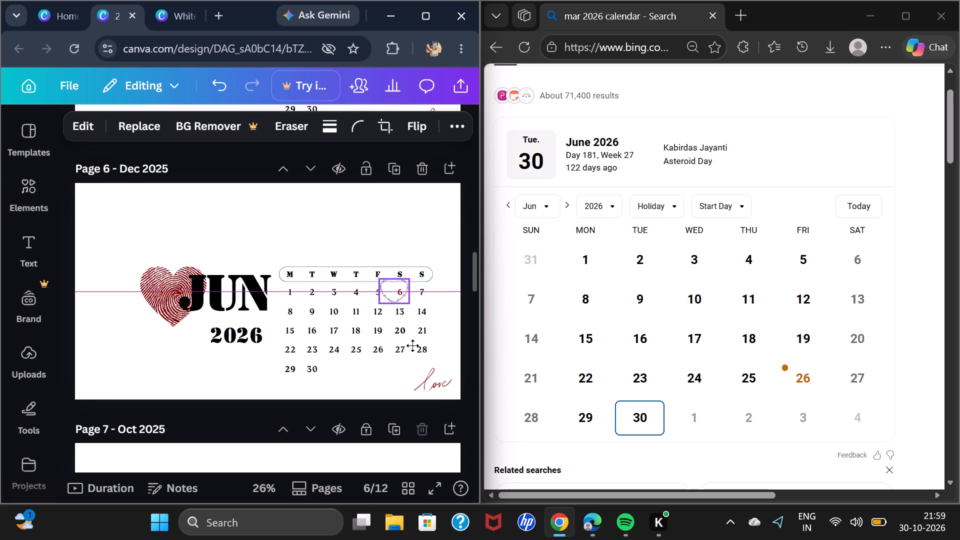
pyautogui.moveTo(412, 345); pyautogui.dragTo(416, 346)
pyautogui.click(271, 207)
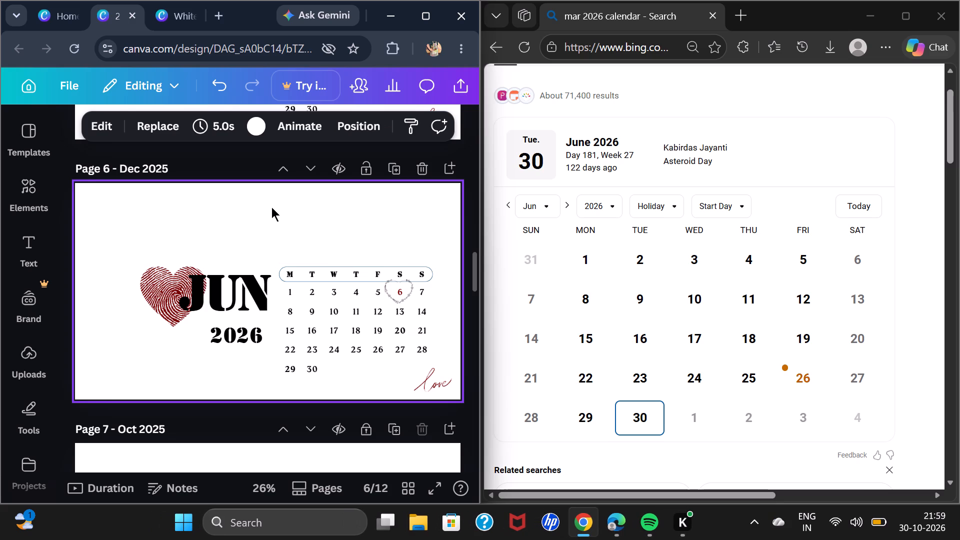
pyautogui.click(402, 300)
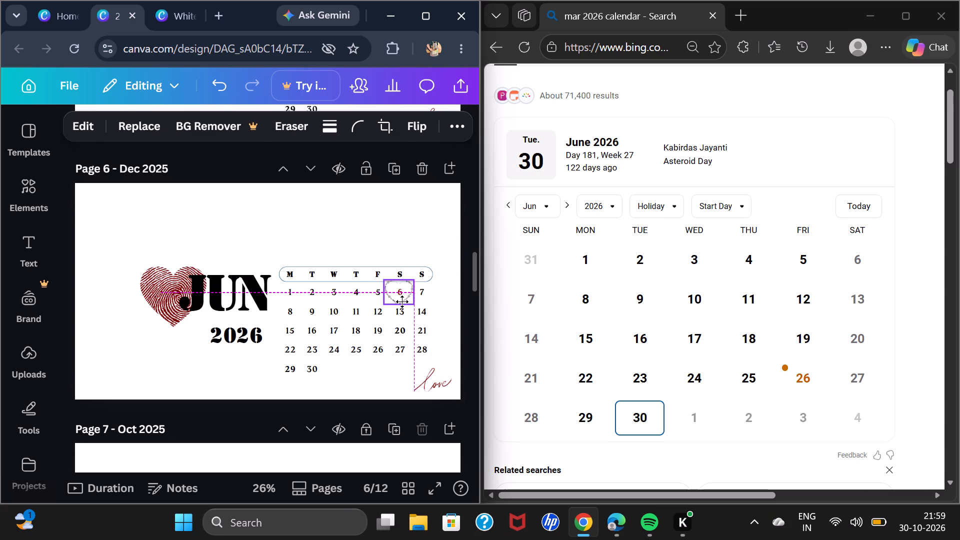
pyautogui.click(384, 278)
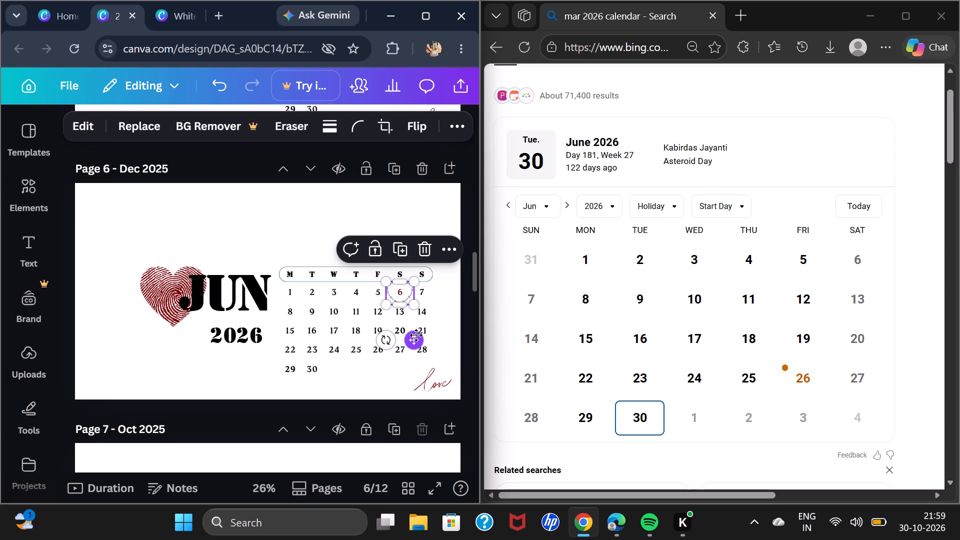
pyautogui.click(416, 335)
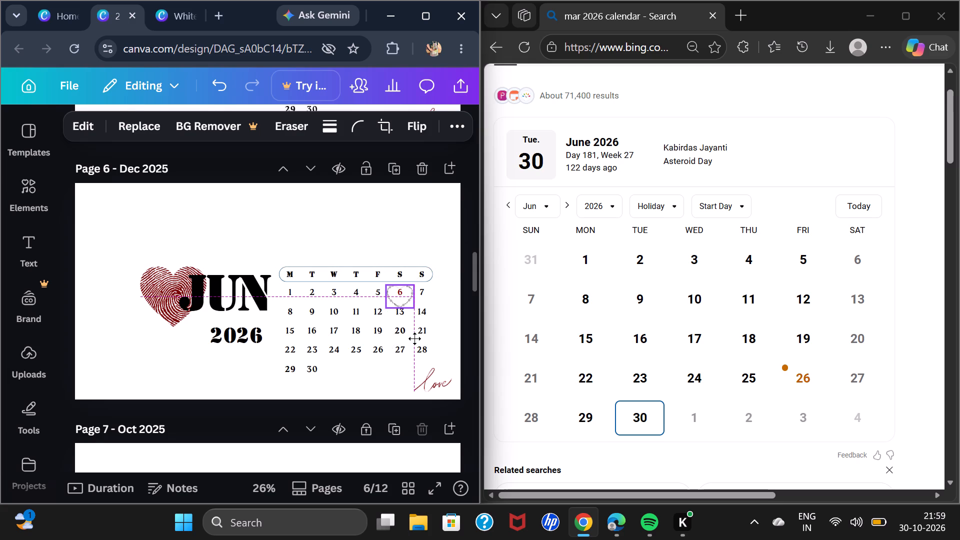
pyautogui.click(309, 209)
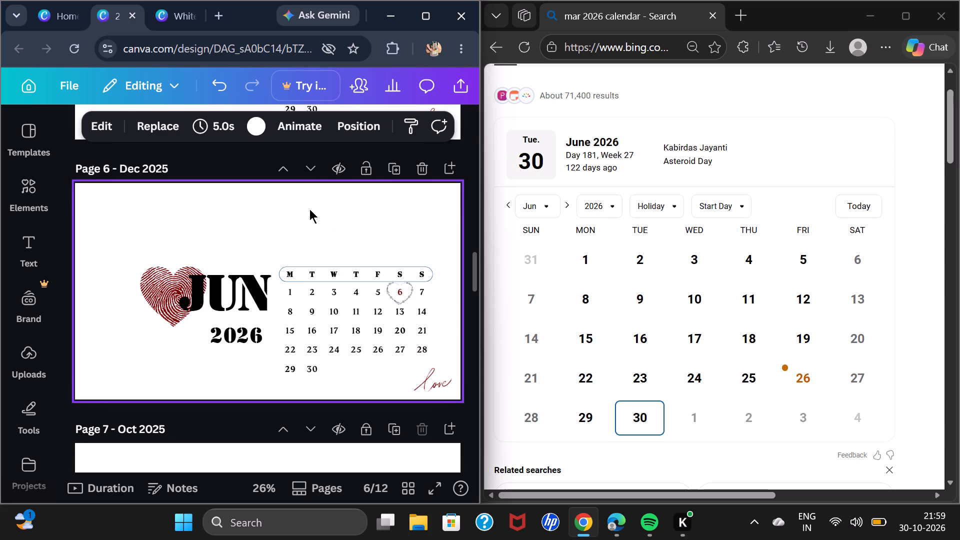
# Lock the JUN 2026 page.
pyautogui.click(365, 166)
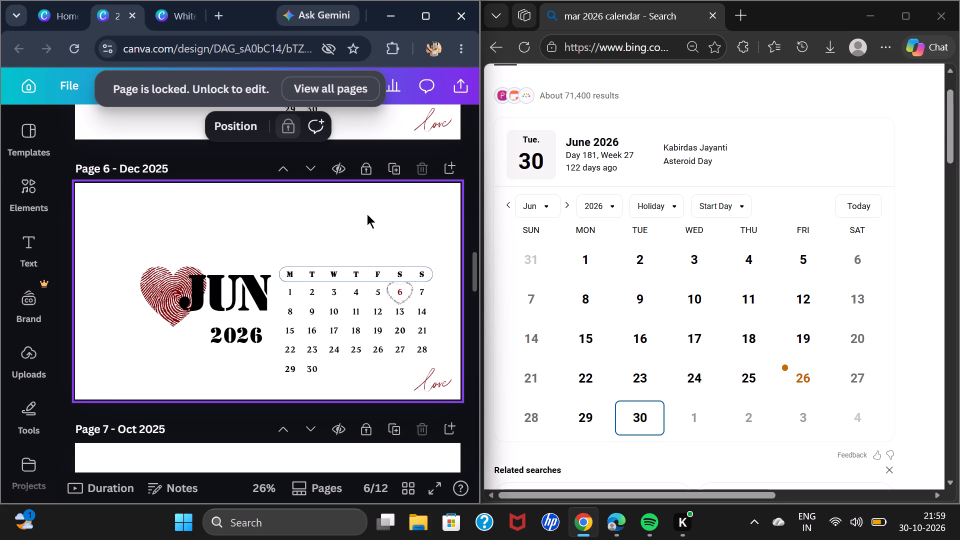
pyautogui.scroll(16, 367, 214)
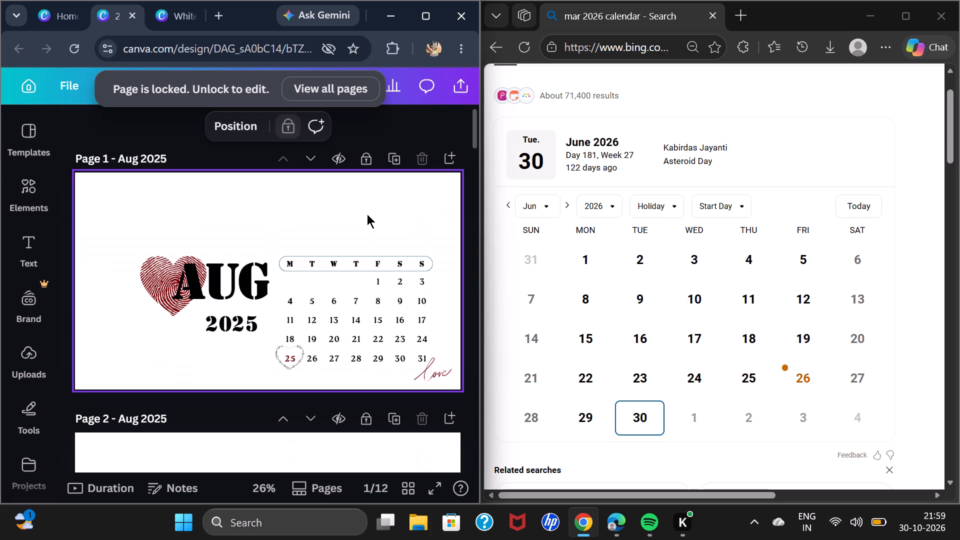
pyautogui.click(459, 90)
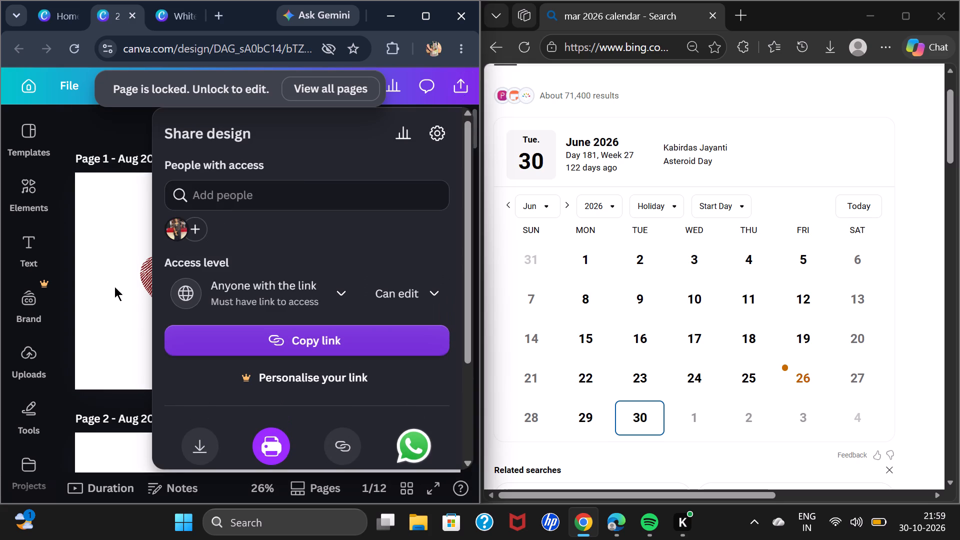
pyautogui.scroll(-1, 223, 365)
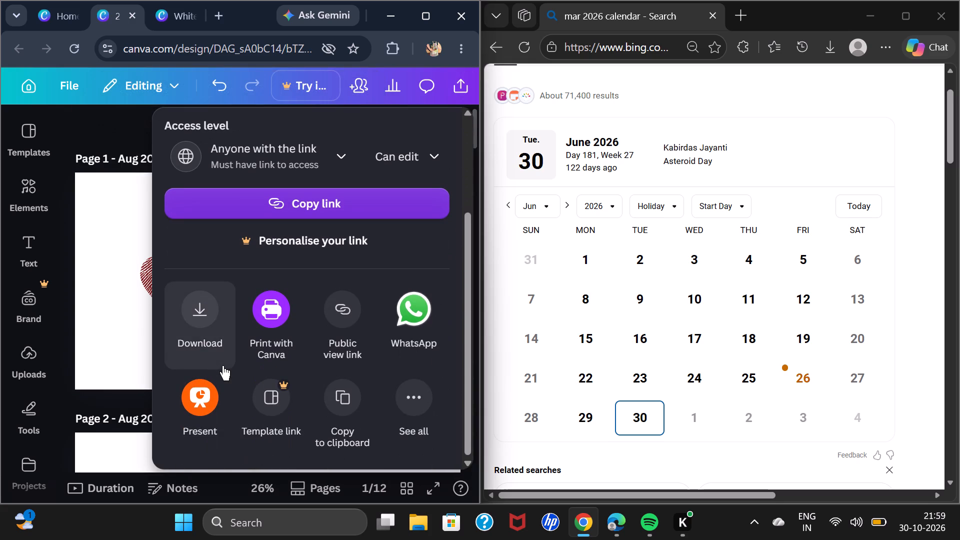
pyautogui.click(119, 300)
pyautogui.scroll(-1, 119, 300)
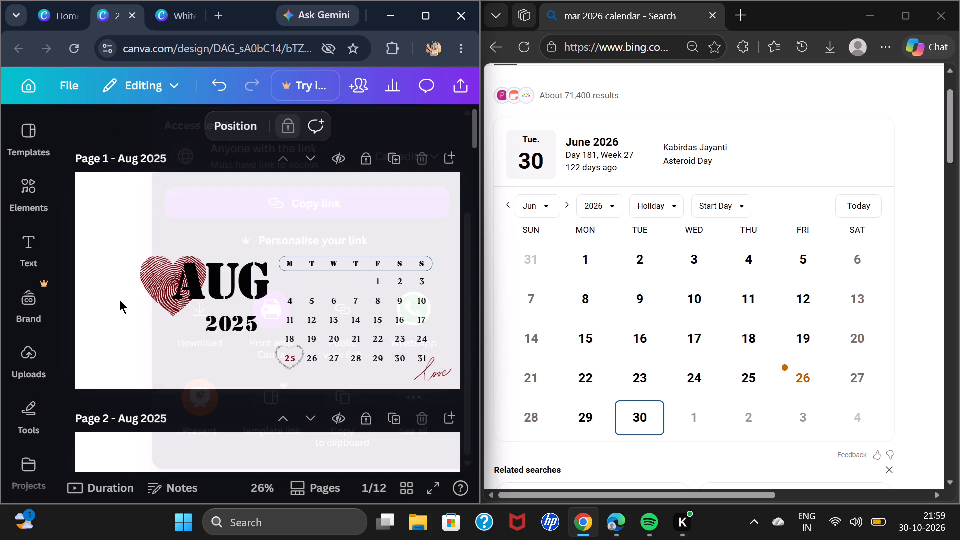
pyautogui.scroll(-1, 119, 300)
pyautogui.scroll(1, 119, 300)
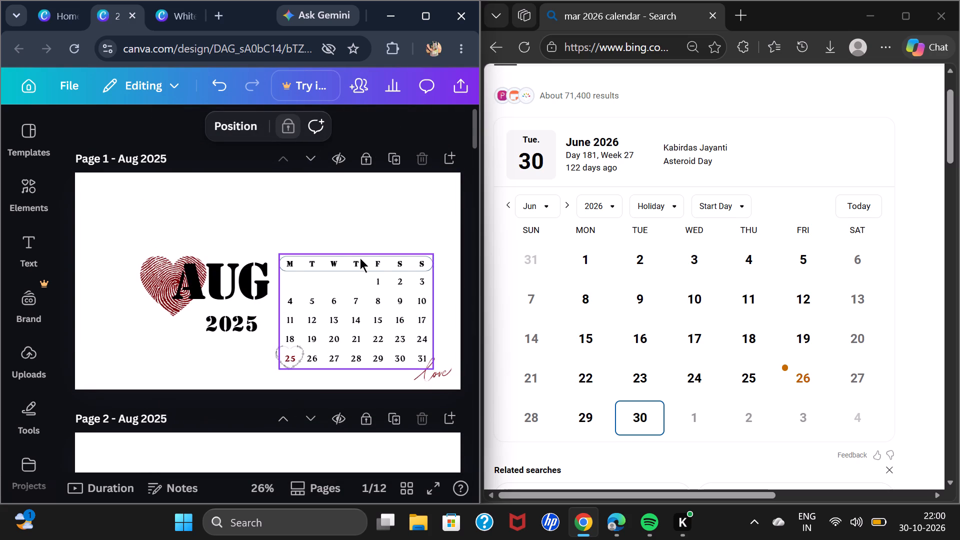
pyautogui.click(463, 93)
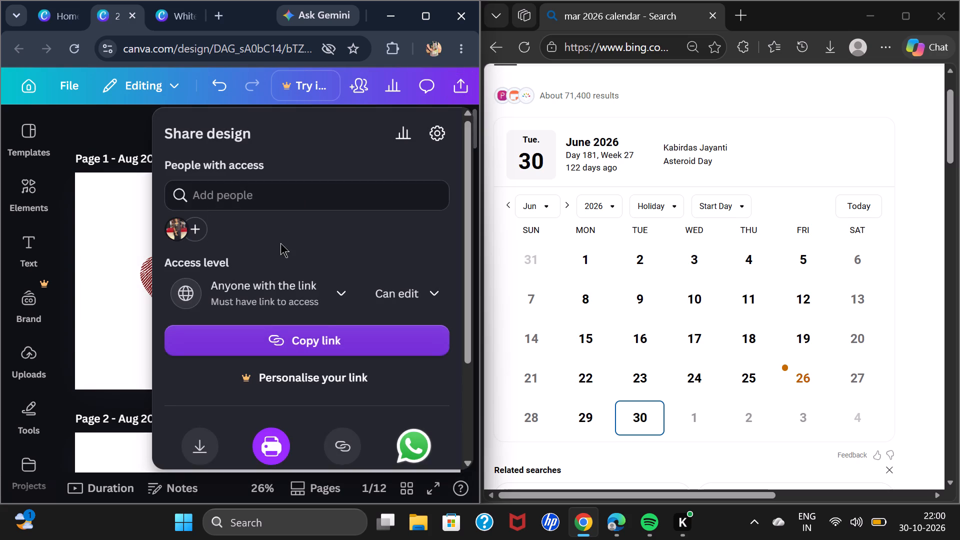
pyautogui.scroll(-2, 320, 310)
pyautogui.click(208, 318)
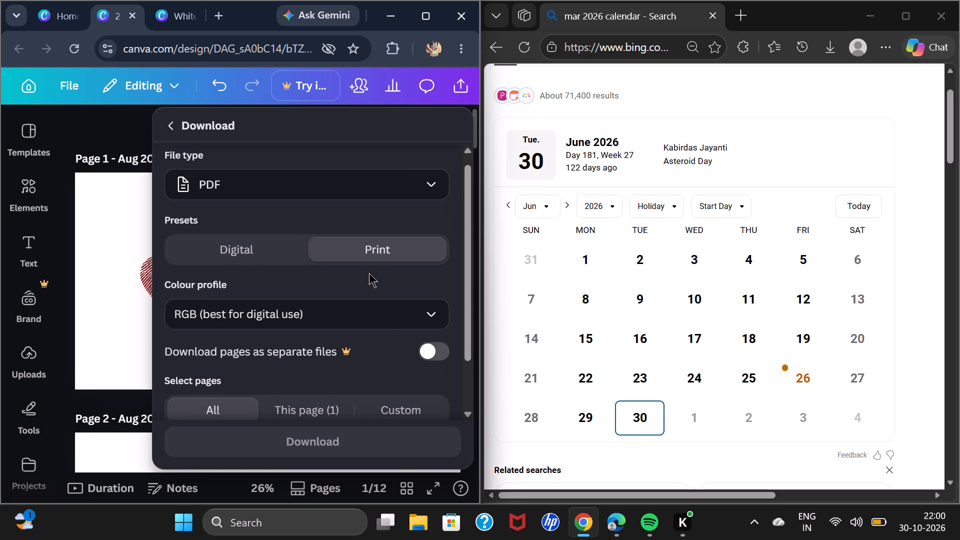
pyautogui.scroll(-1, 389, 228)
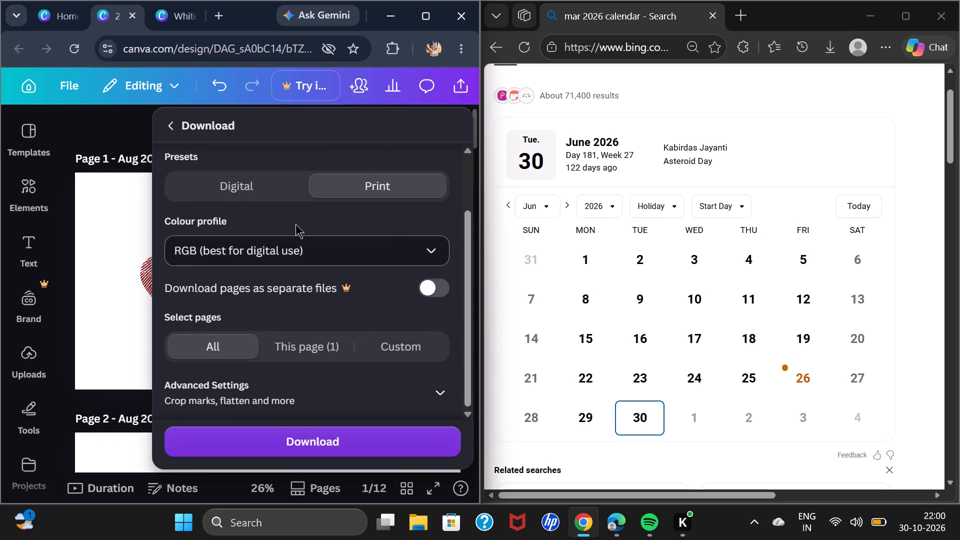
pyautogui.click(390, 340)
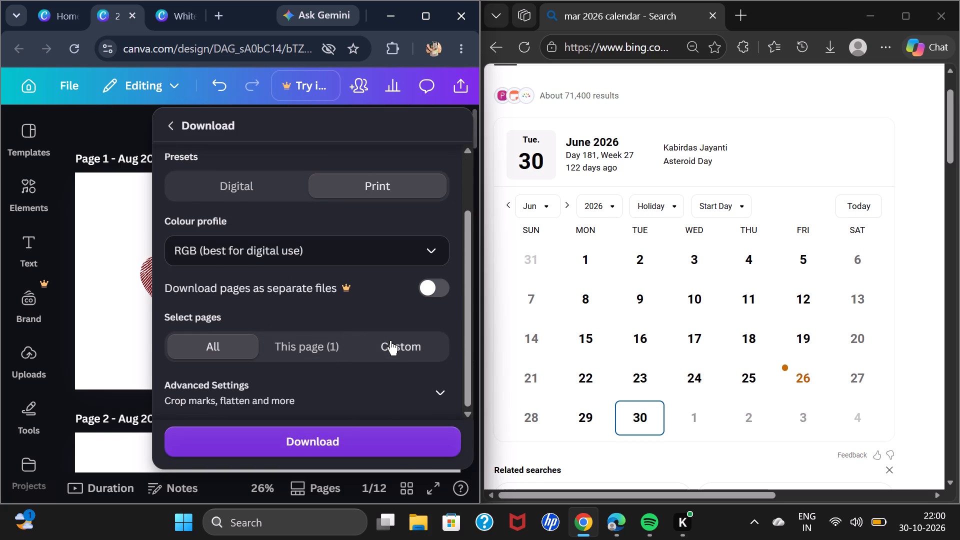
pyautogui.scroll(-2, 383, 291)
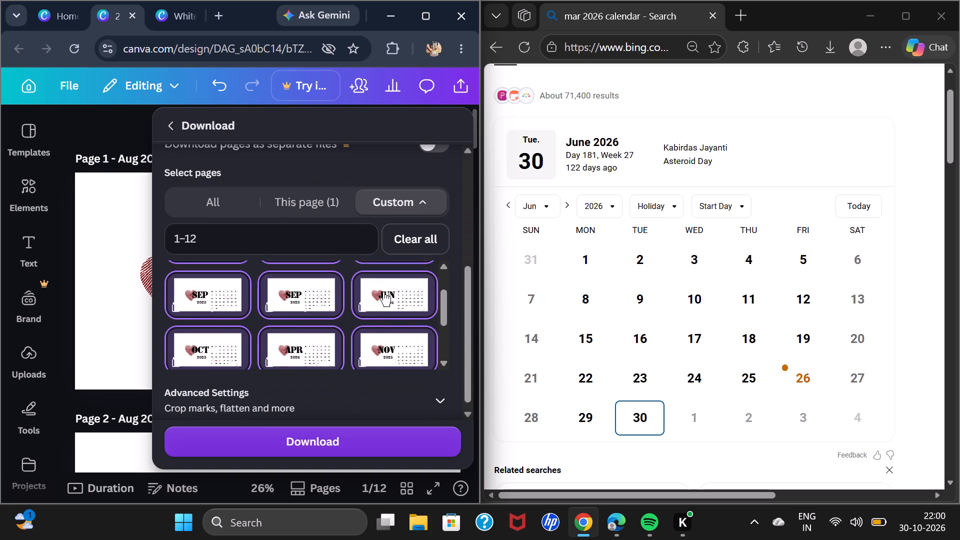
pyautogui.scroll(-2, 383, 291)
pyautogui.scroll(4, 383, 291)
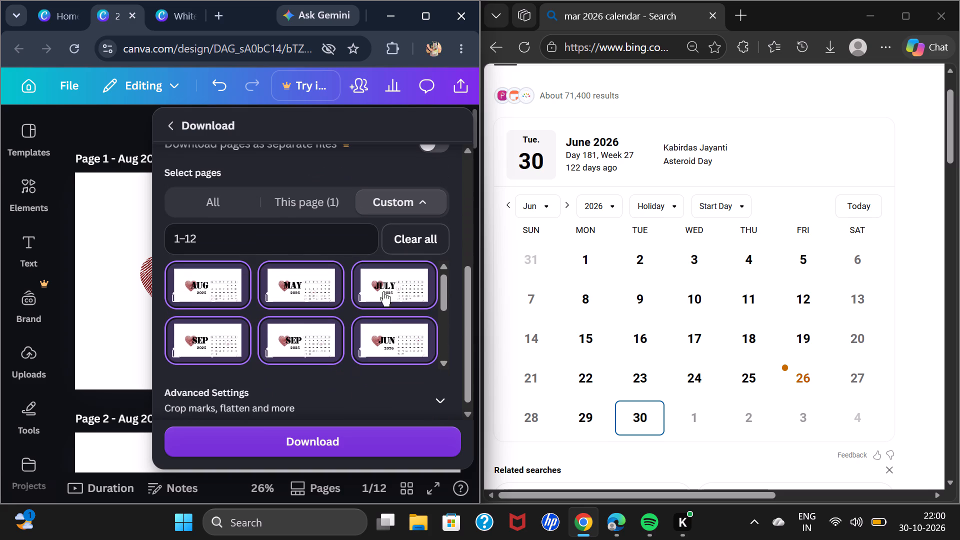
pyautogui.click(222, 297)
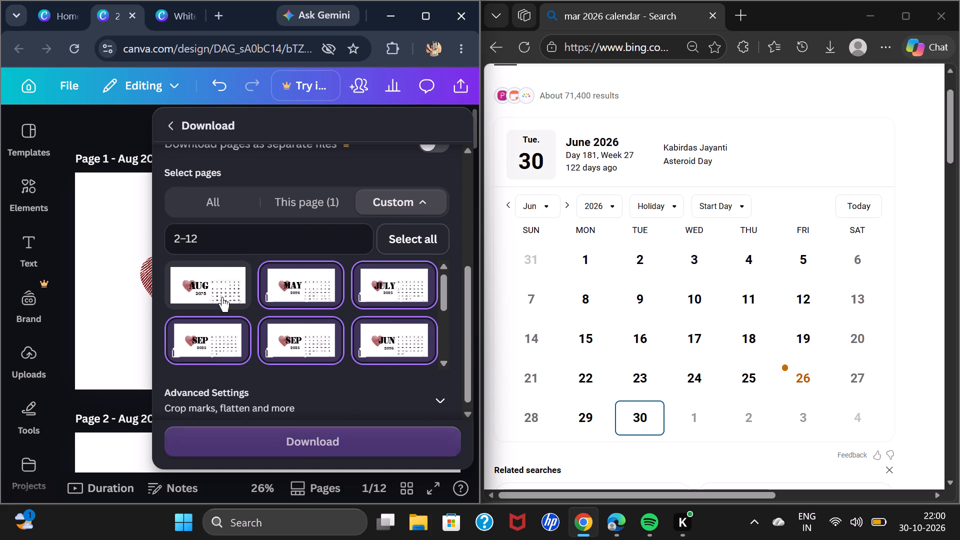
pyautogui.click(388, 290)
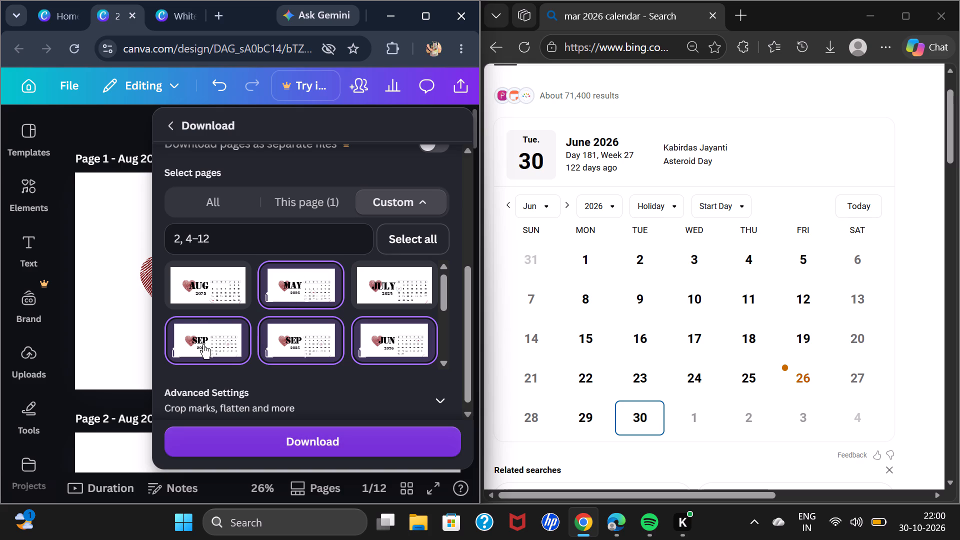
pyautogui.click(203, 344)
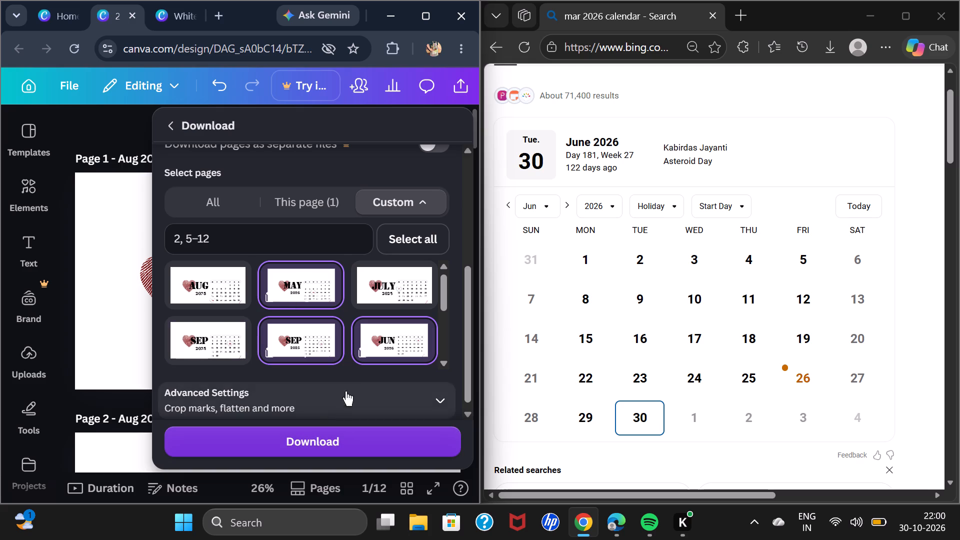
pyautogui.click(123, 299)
# Look through pages 1 to 6 of the calendar, comparing the two SEP 2025 pages with the neighbouring months.
pyautogui.scroll(5, 123, 299)
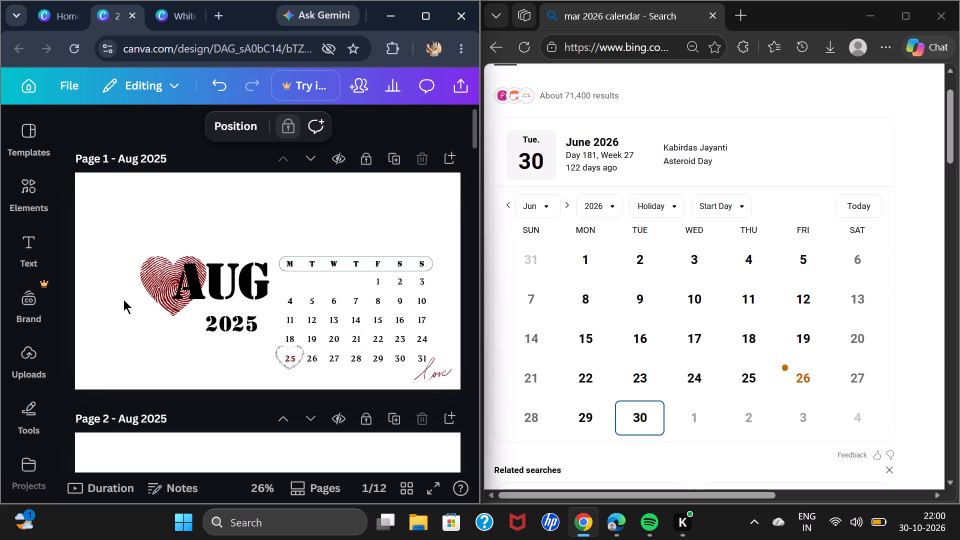
pyautogui.scroll(-5, 123, 299)
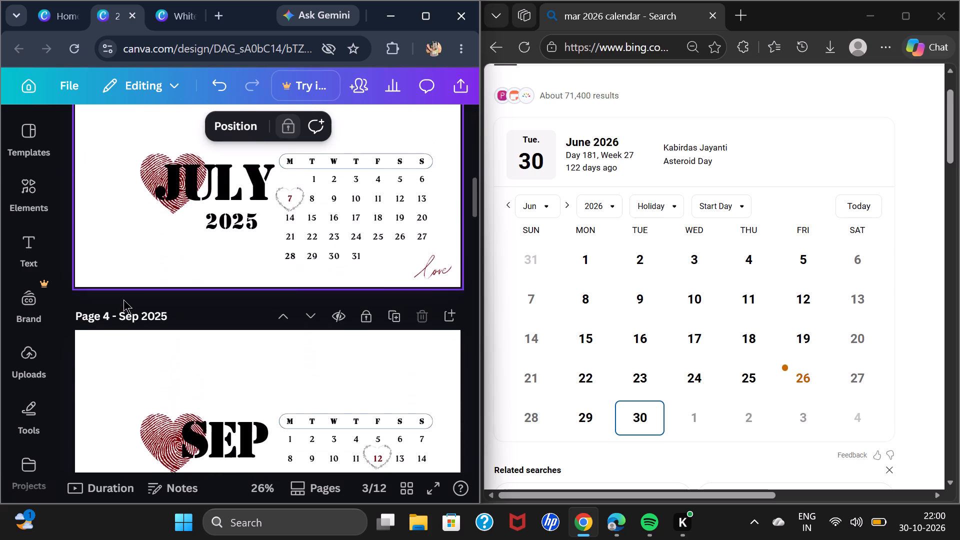
pyautogui.scroll(-5, 123, 299)
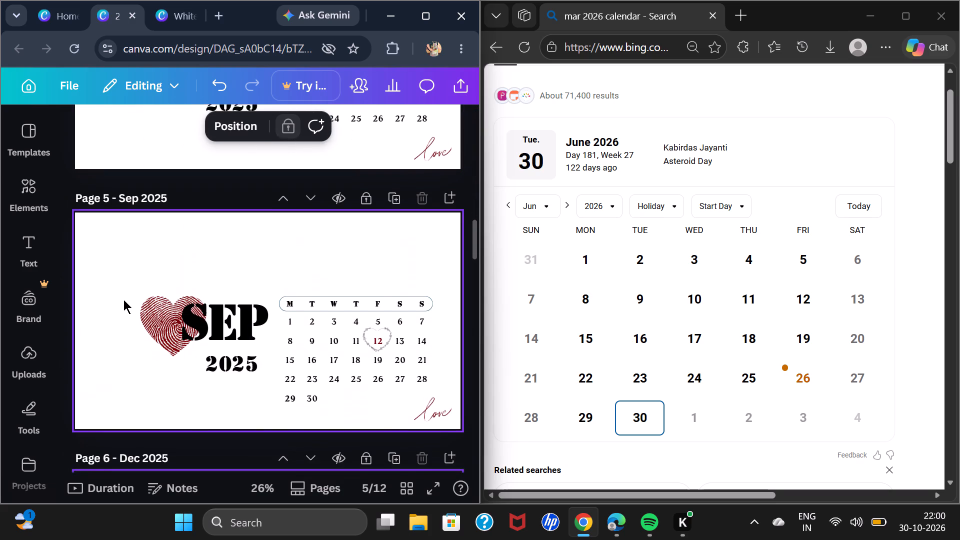
pyautogui.scroll(1, 123, 299)
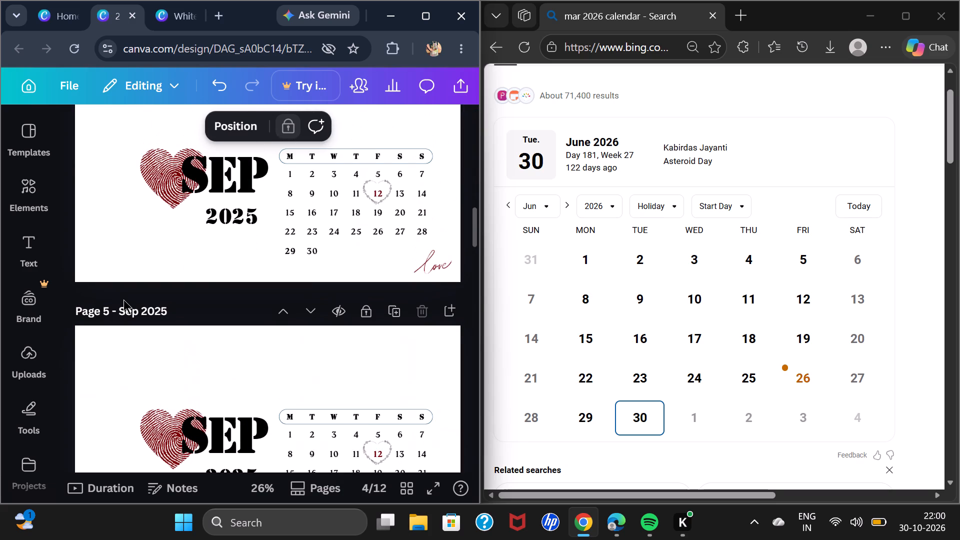
pyautogui.scroll(-3, 123, 299)
pyautogui.scroll(1, 123, 299)
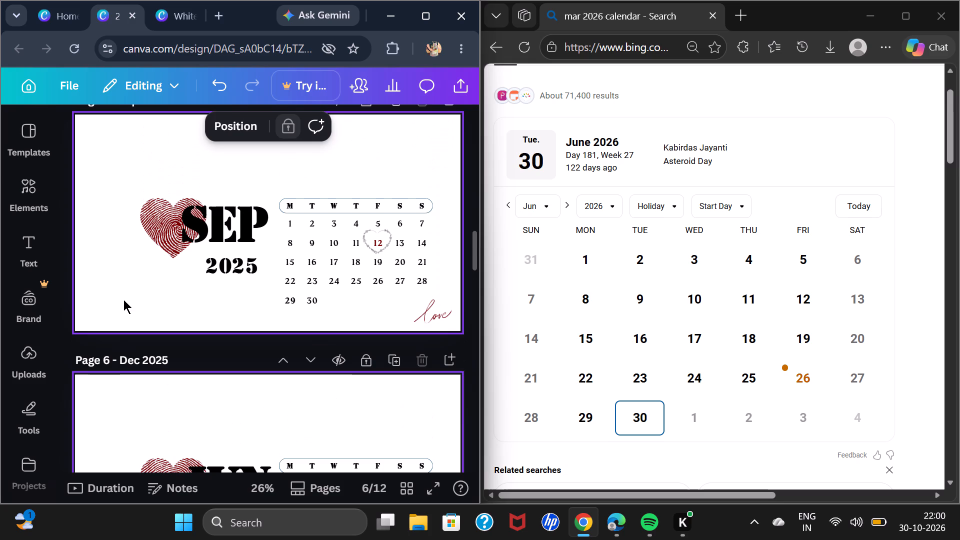
pyautogui.scroll(3, 123, 299)
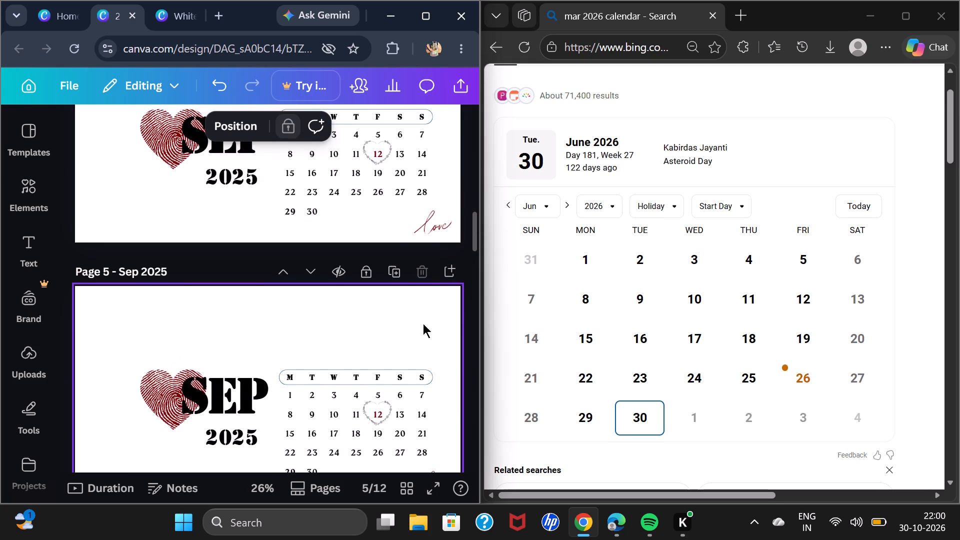
pyautogui.scroll(2, 422, 272)
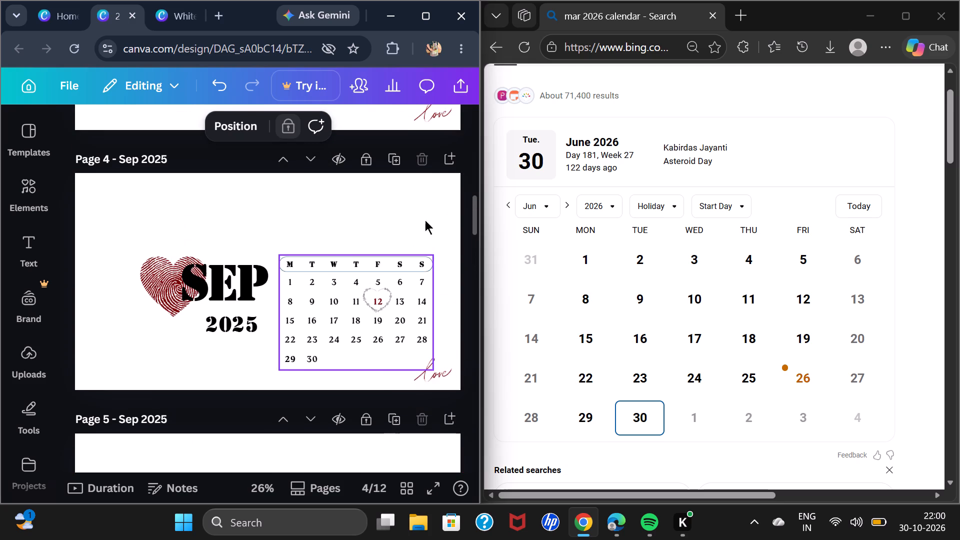
pyautogui.scroll(1, 427, 157)
pyautogui.scroll(-1, 427, 157)
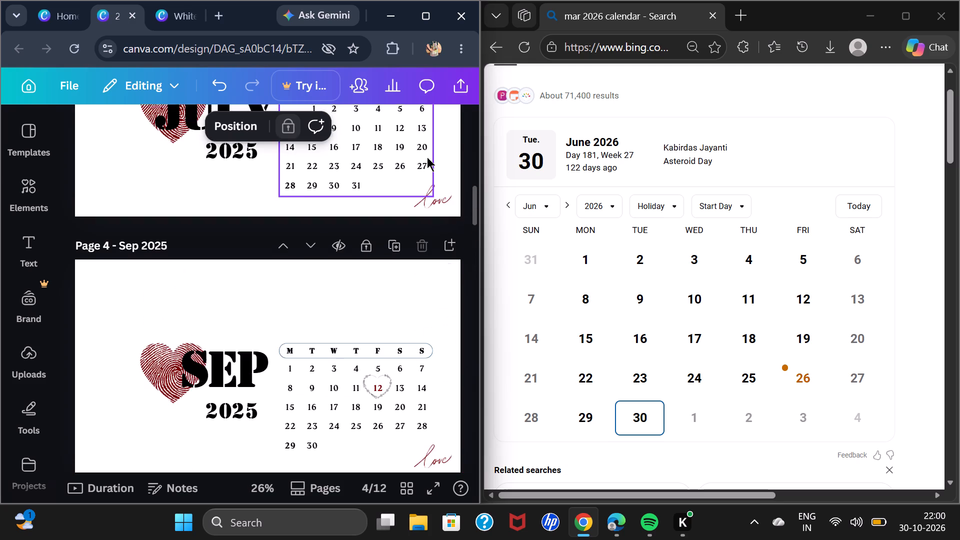
# Look through all twelve calendar pages, checking each page's month, year and heart-marked date.
pyautogui.scroll(-16, 427, 157)
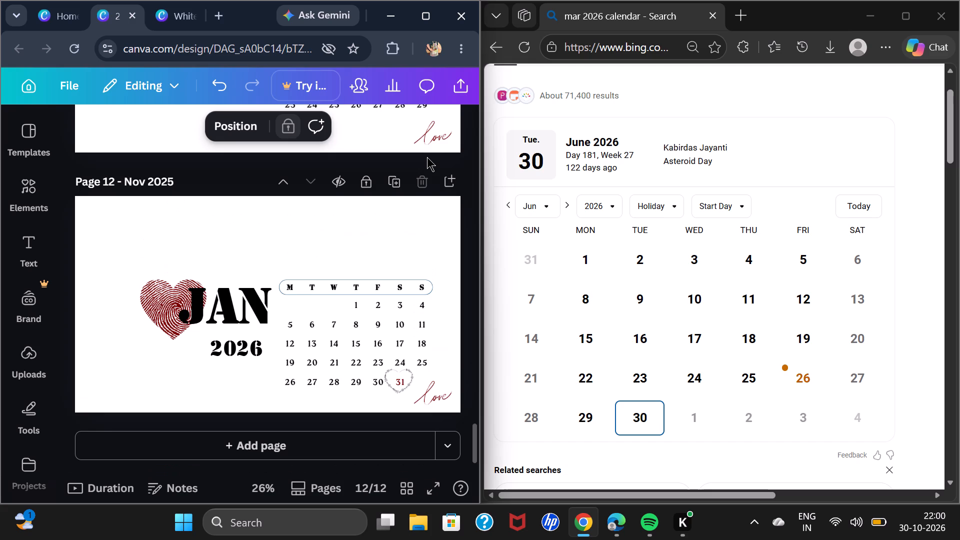
pyautogui.scroll(4, 427, 157)
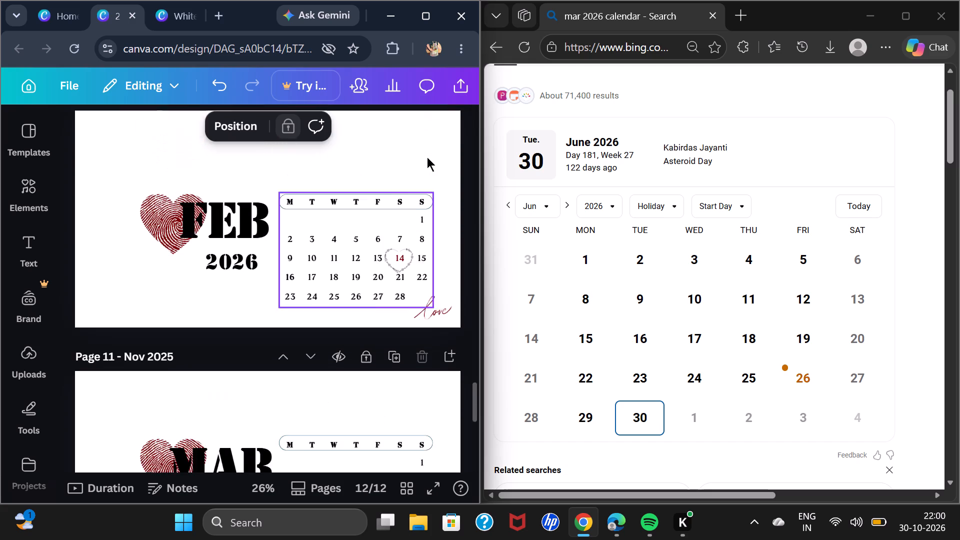
pyautogui.scroll(14, 427, 157)
pyautogui.scroll(9, 427, 157)
pyautogui.scroll(-10, 427, 157)
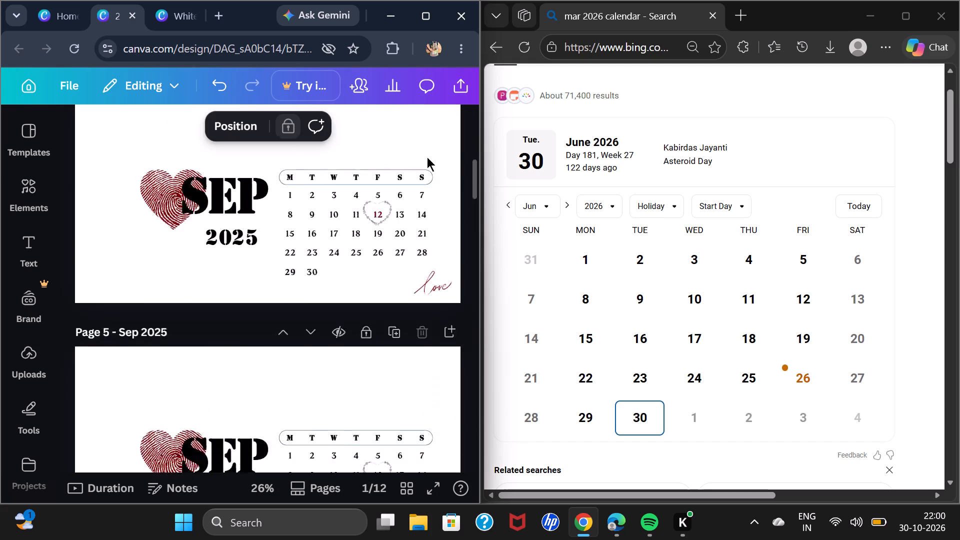
pyautogui.scroll(-16, 427, 157)
pyautogui.scroll(2, 368, 278)
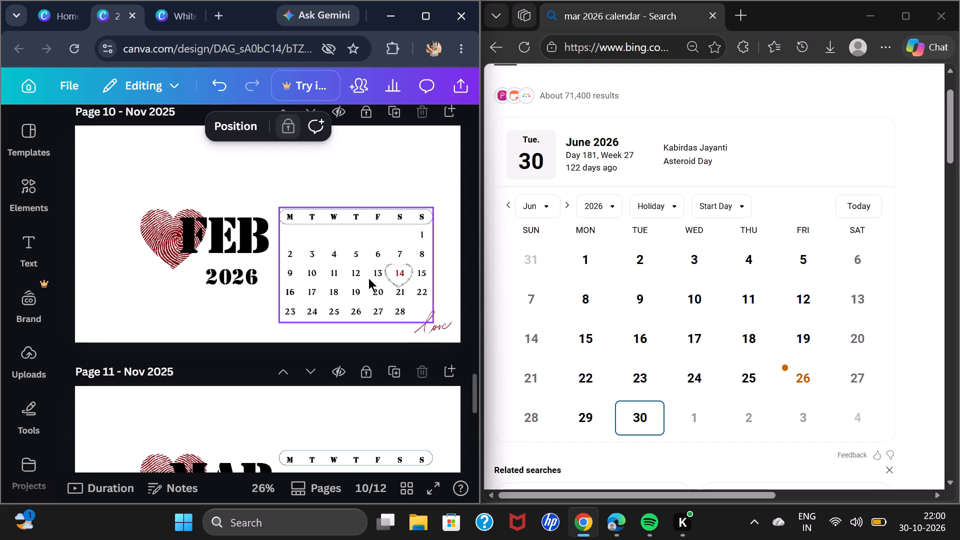
pyautogui.scroll(-5, 368, 278)
pyautogui.scroll(2, 368, 278)
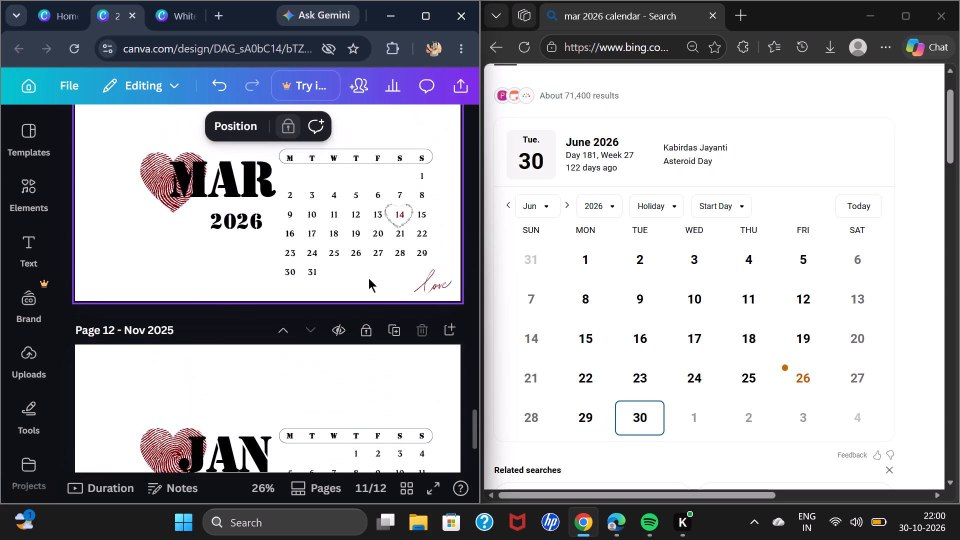
pyautogui.scroll(6, 368, 278)
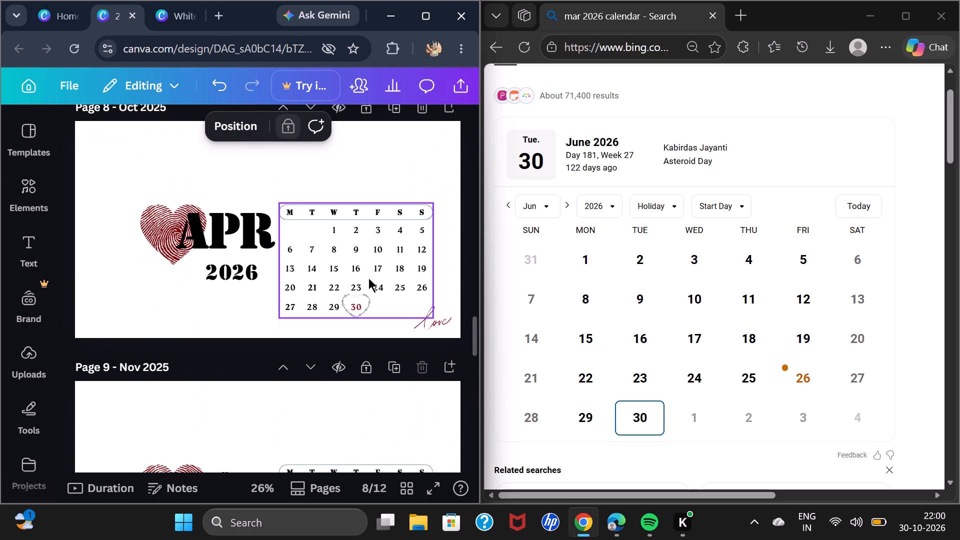
pyautogui.scroll(5, 368, 278)
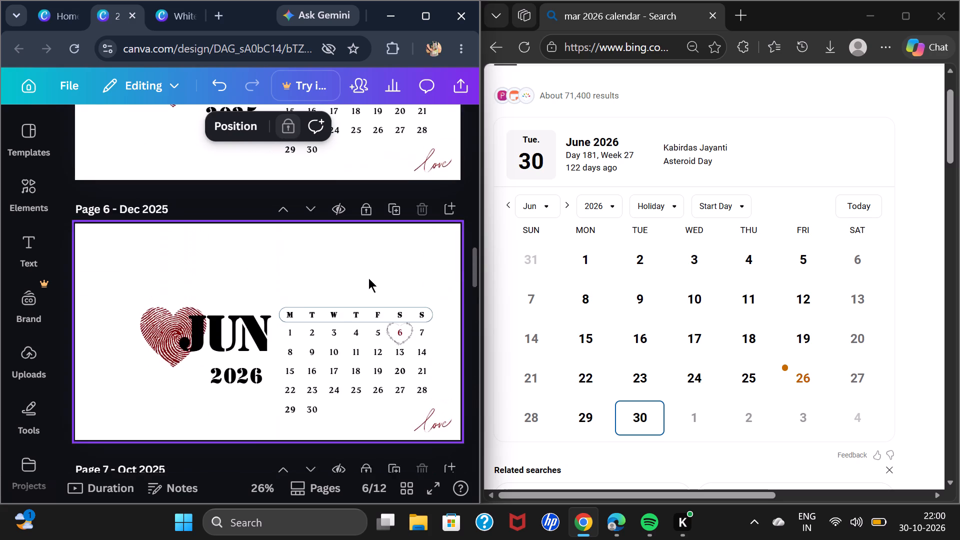
pyautogui.scroll(6, 368, 278)
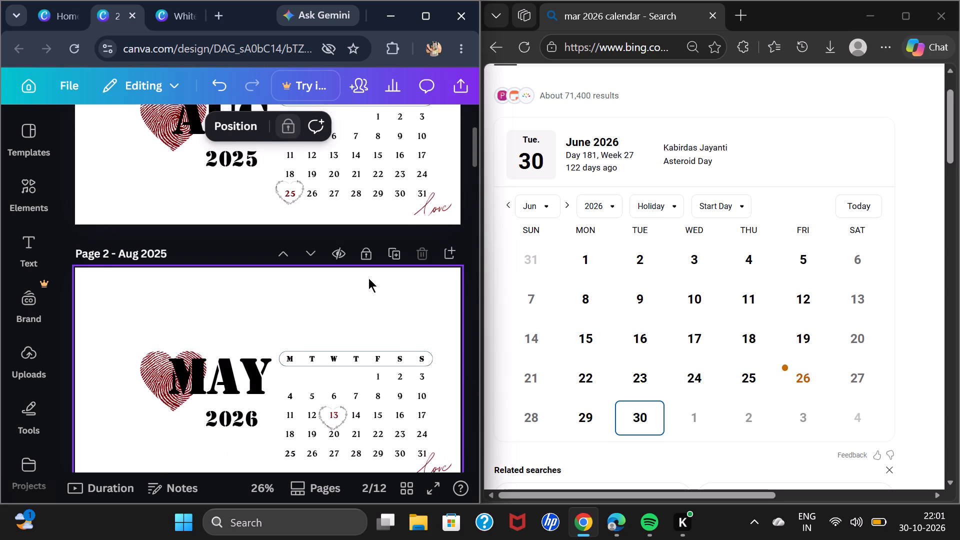
pyautogui.scroll(3, 368, 278)
pyautogui.scroll(-4, 368, 278)
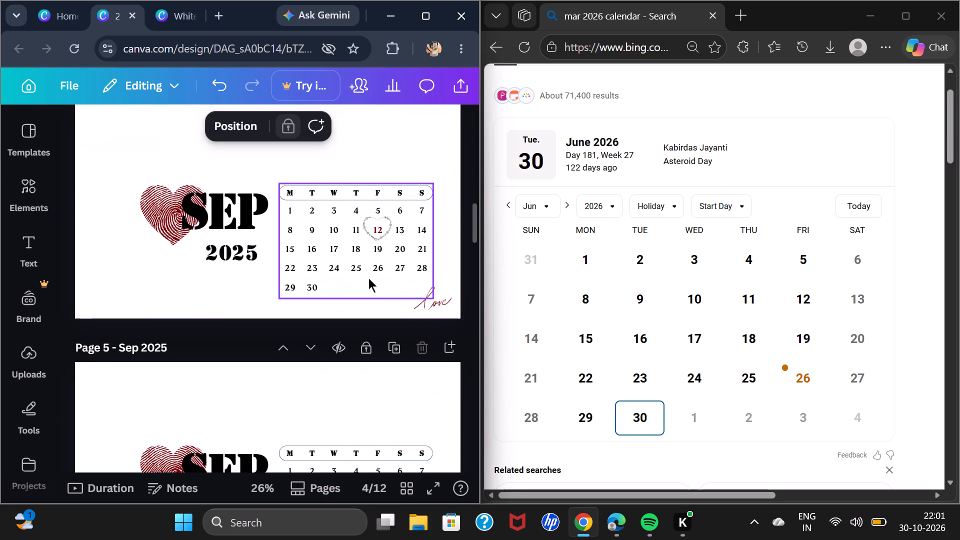
pyautogui.scroll(-3, 368, 278)
# Maximise the browser window and look through the calendar from the JUN 2026 page to the JAN 2026 page.
pyautogui.click(431, 15)
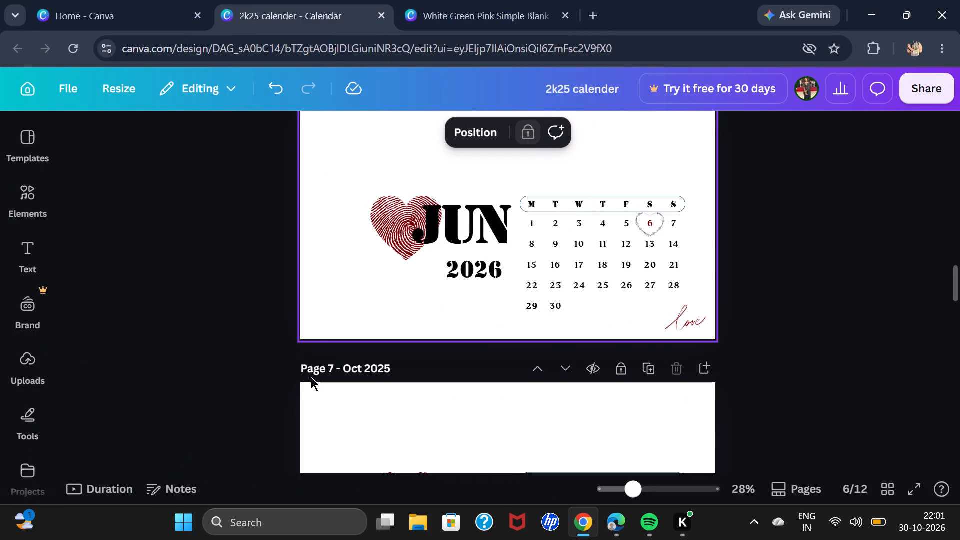
pyautogui.scroll(-11, 312, 297)
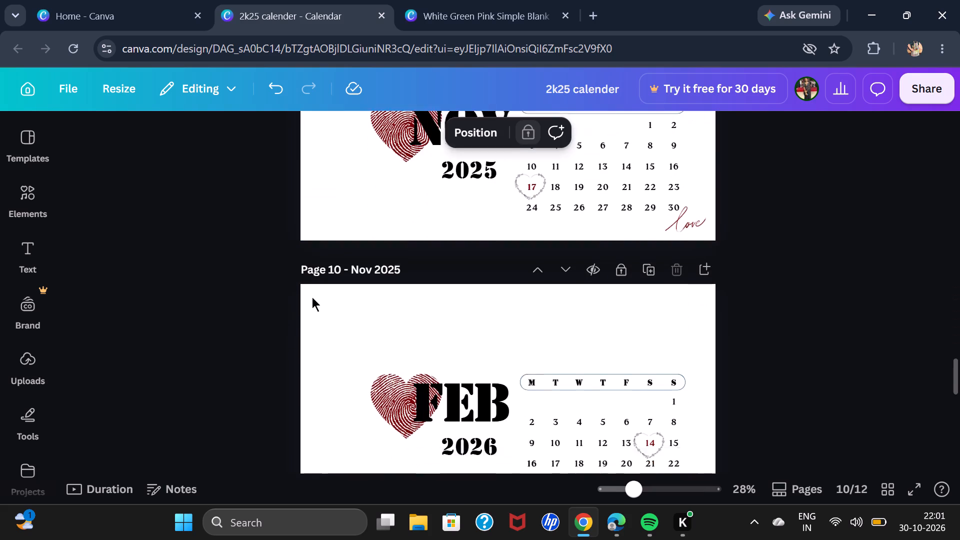
pyautogui.scroll(-11, 312, 297)
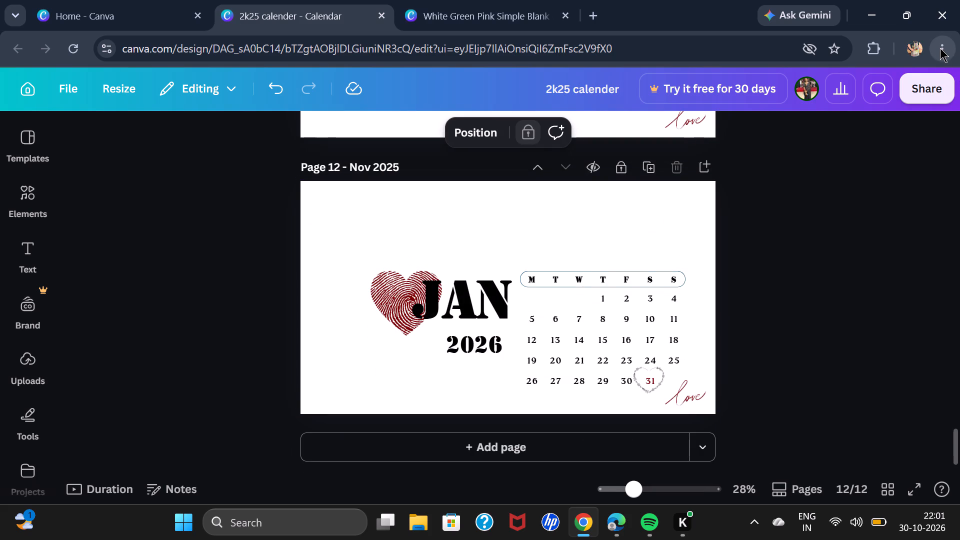
# Review the calendar pages in full-screen view from page 12 back to page 1, rechecking the middle pages, and leave full screen.
pyautogui.click(940, 48)
pyautogui.click(933, 410)
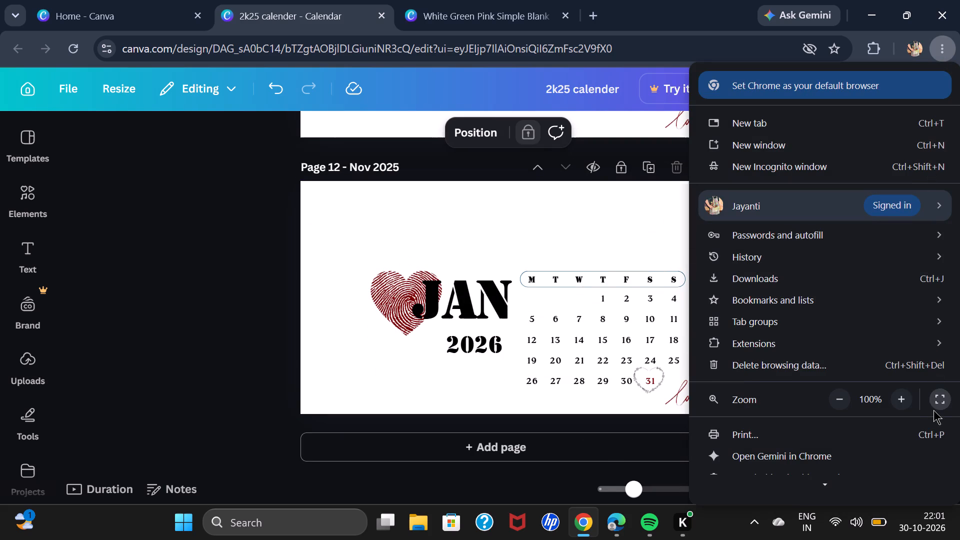
pyautogui.scroll(-5, 598, 277)
pyautogui.scroll(1, 598, 277)
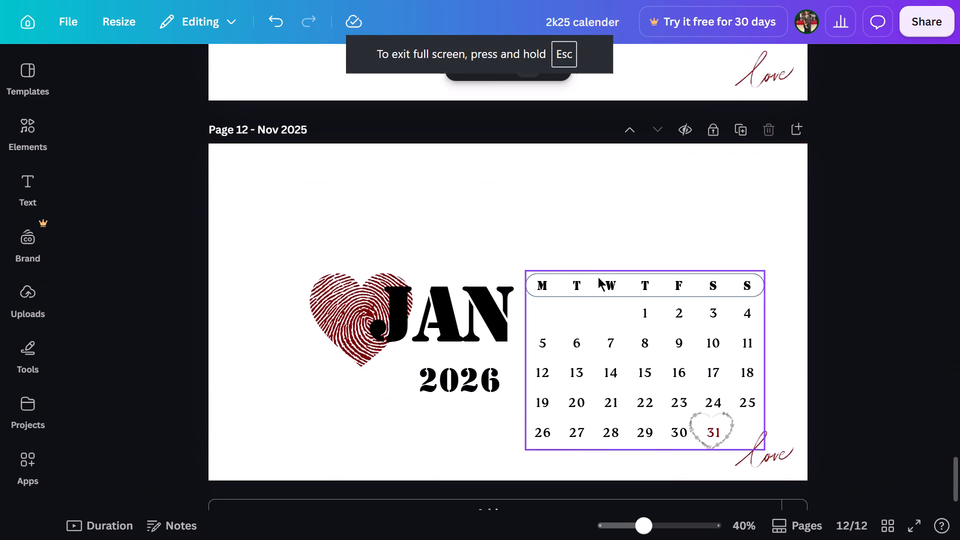
pyautogui.scroll(4, 598, 277)
pyautogui.scroll(2, 523, 269)
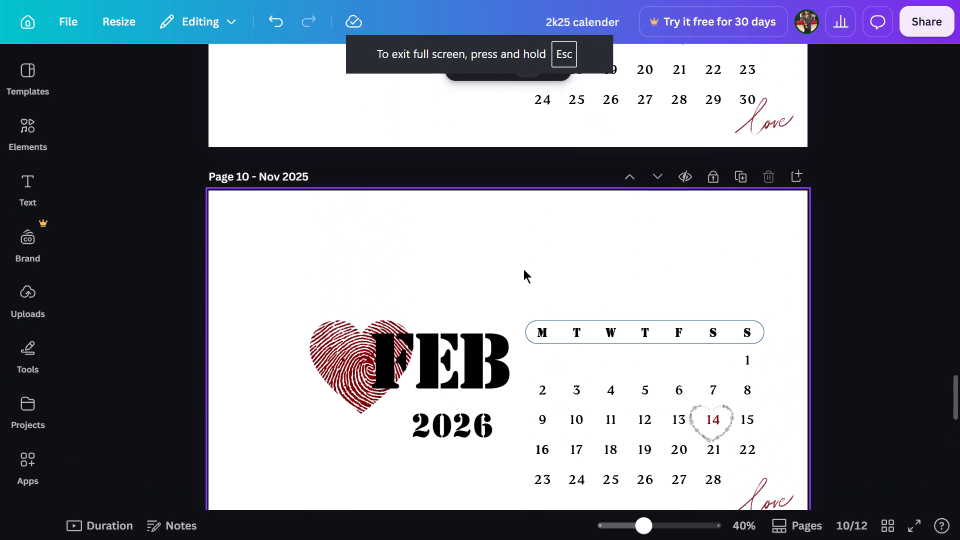
pyautogui.scroll(-3, 523, 269)
pyautogui.scroll(4, 523, 269)
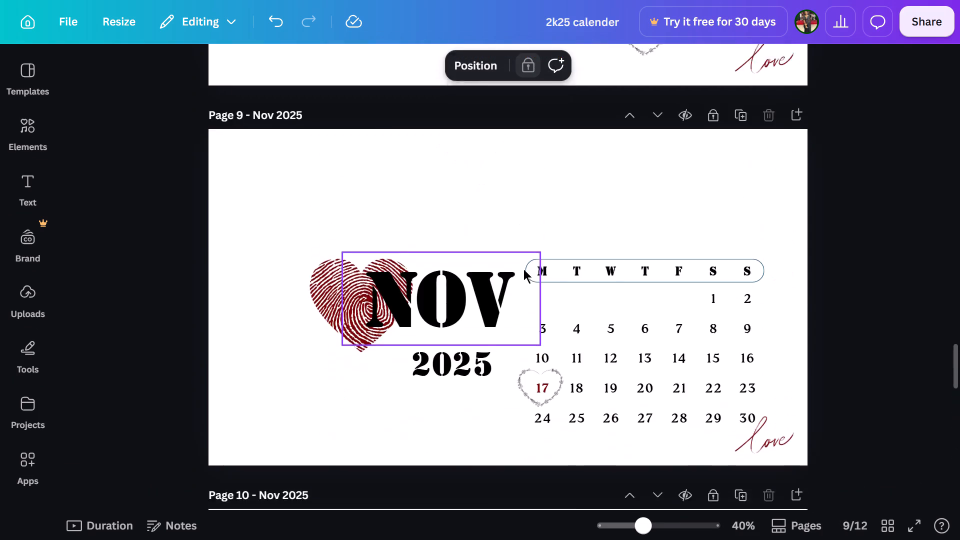
pyautogui.scroll(6, 523, 269)
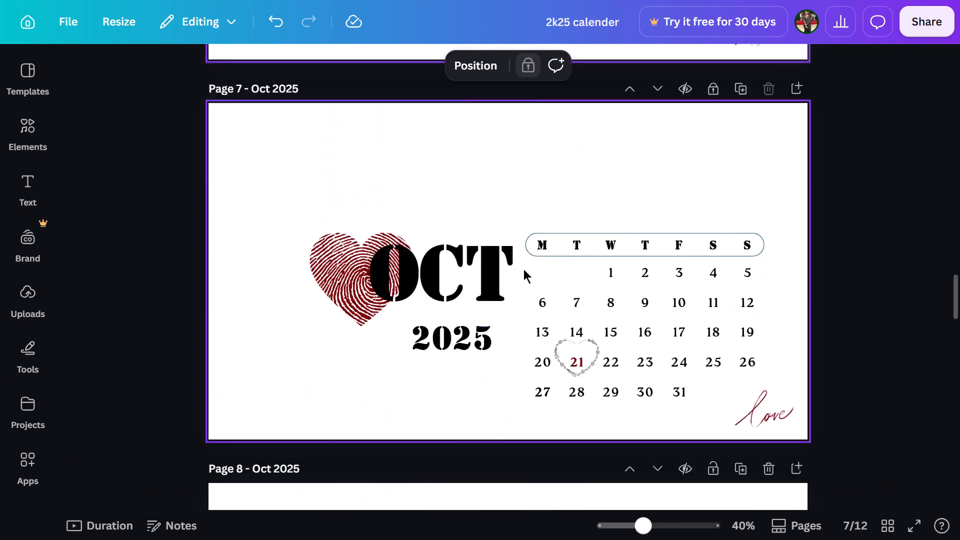
pyautogui.scroll(9, 523, 269)
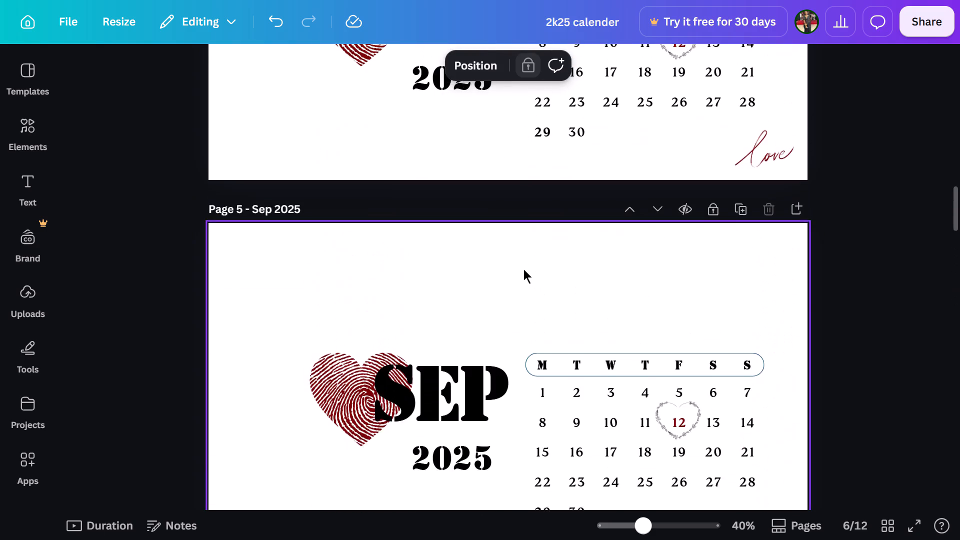
pyautogui.scroll(9, 523, 269)
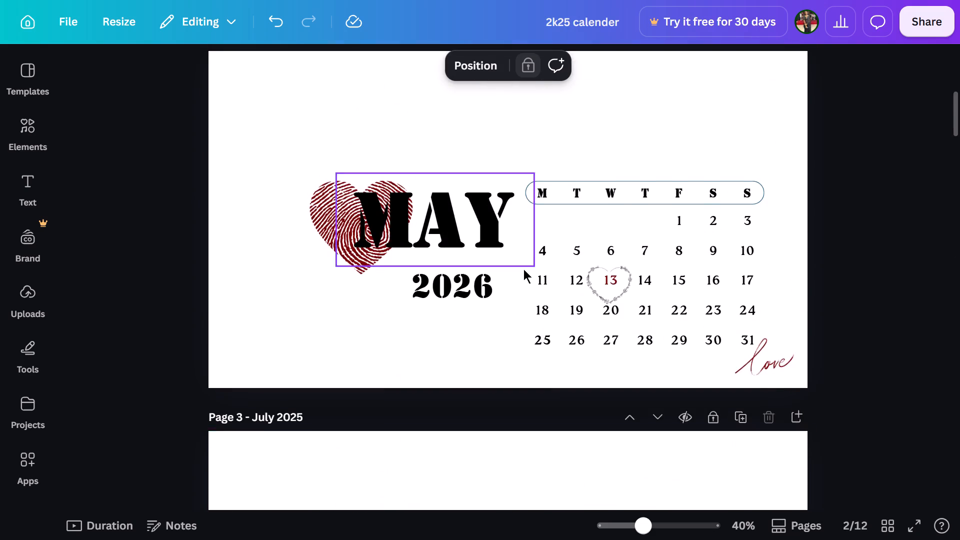
pyautogui.scroll(4, 523, 269)
pyautogui.scroll(-5, 523, 269)
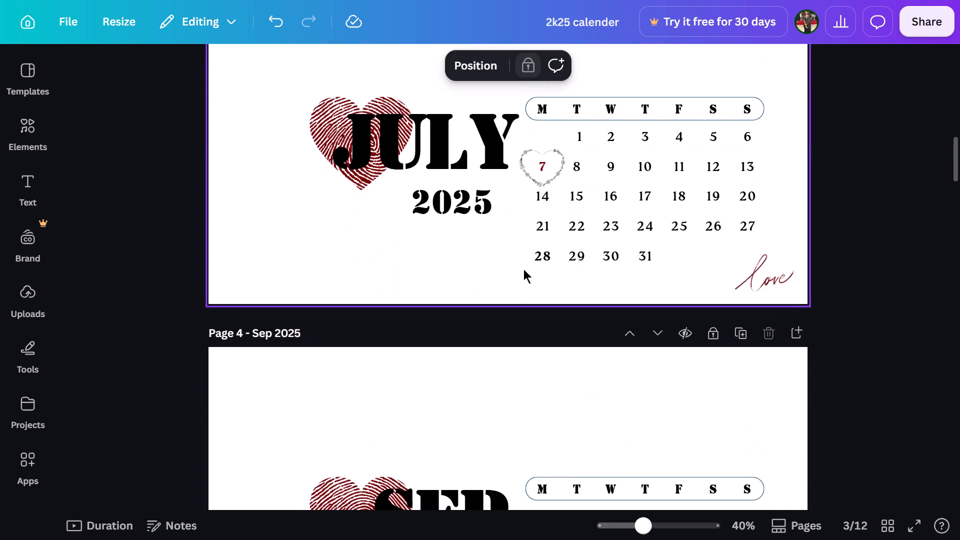
pyautogui.scroll(-9, 523, 269)
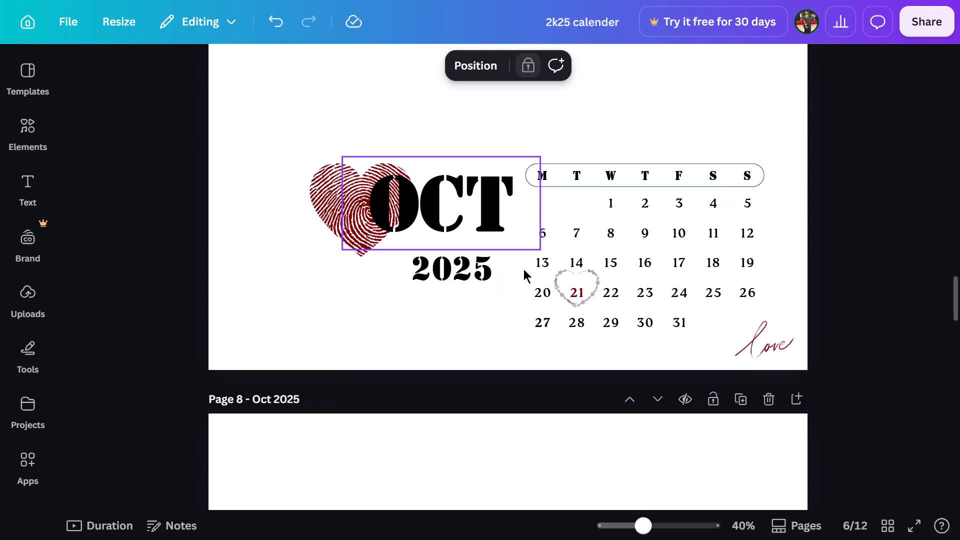
pyautogui.scroll(-3, 523, 269)
pyautogui.scroll(9, 523, 269)
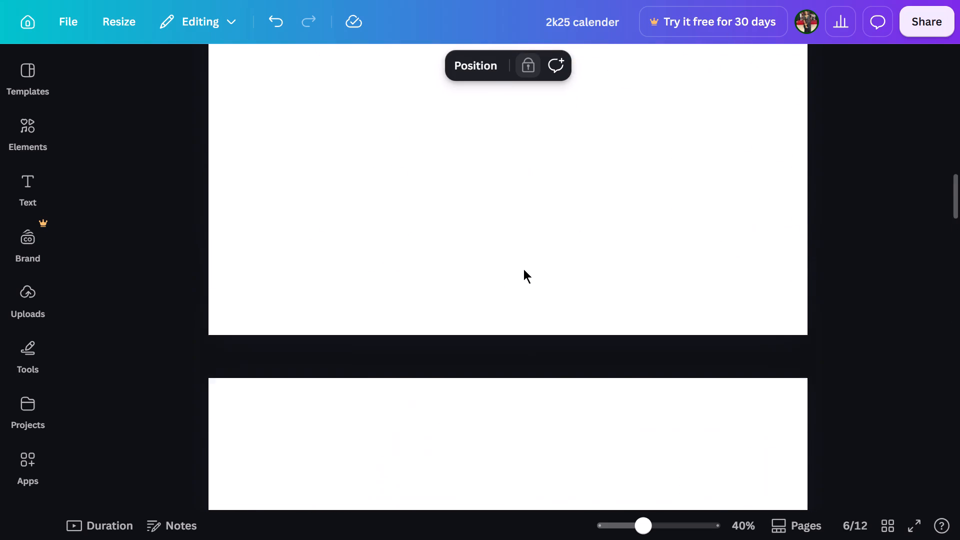
pyautogui.scroll(7, 523, 269)
pyautogui.scroll(-7, 523, 269)
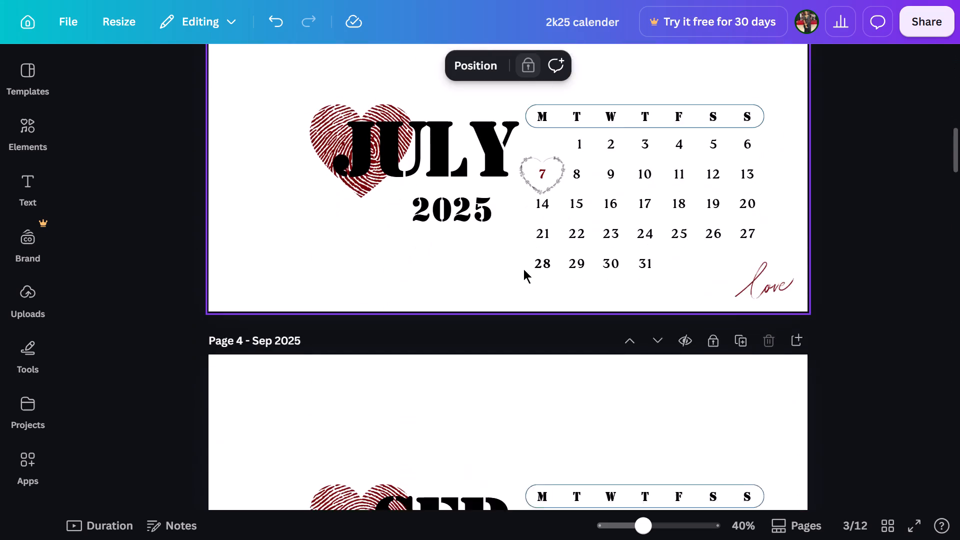
pyautogui.scroll(-1, 523, 269)
pyautogui.scroll(8, 523, 269)
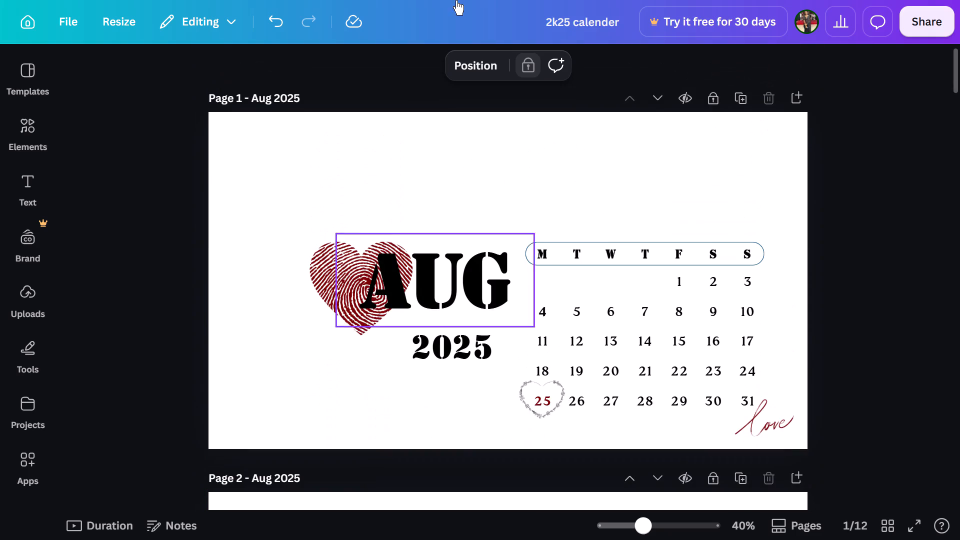
pyautogui.click(482, 54)
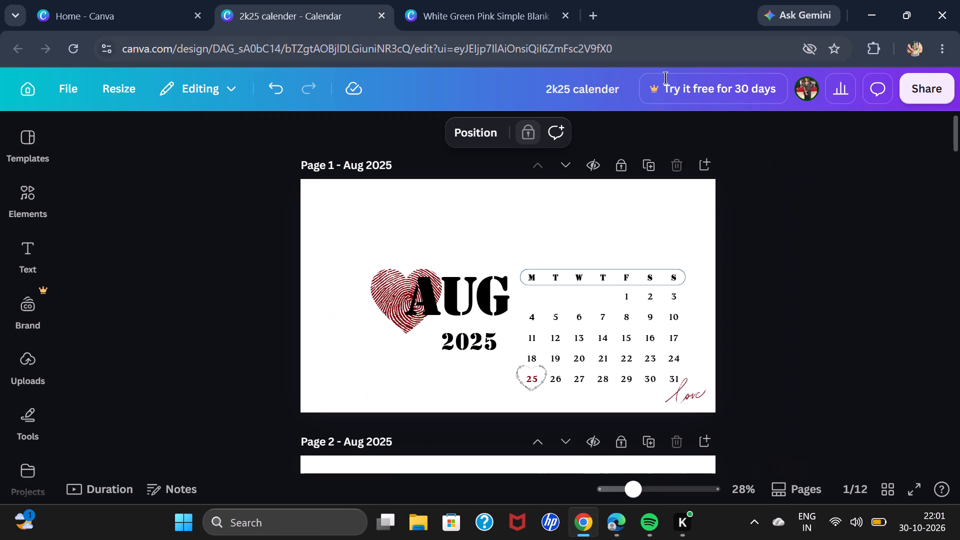
# Look through the calendar once more from page 1 to page 12 and back to the MAY 2026 page.
pyautogui.scroll(6, 830, 188)
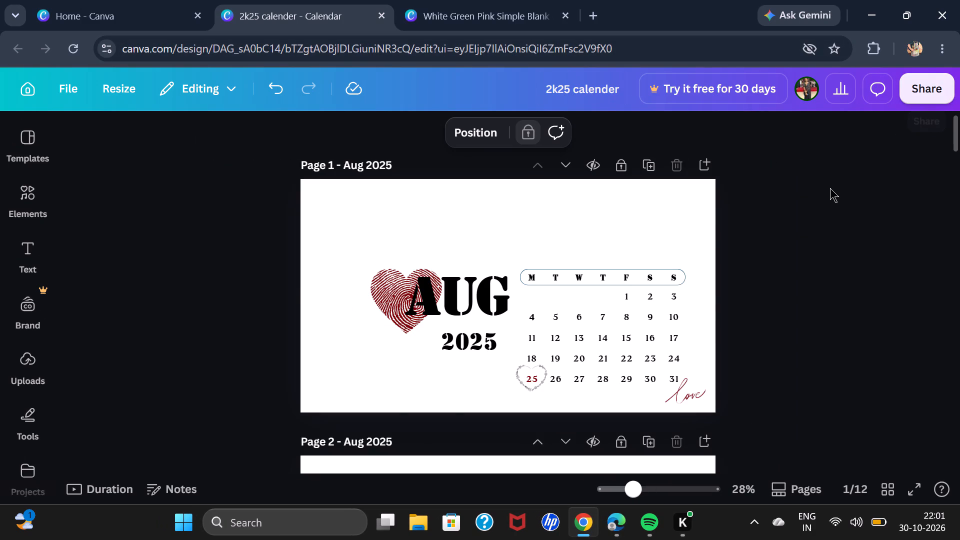
pyautogui.scroll(-18, 830, 188)
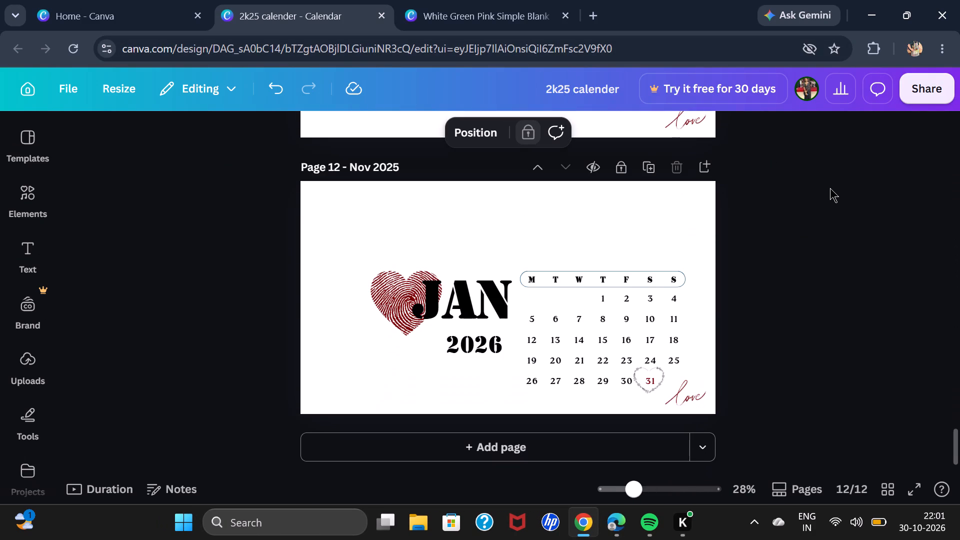
pyautogui.scroll(11, 801, 290)
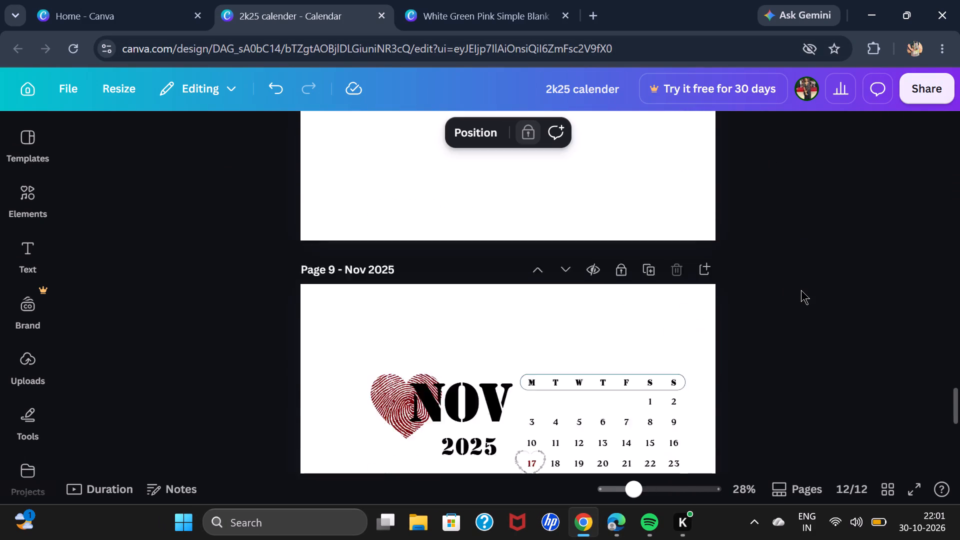
pyautogui.scroll(9, 788, 337)
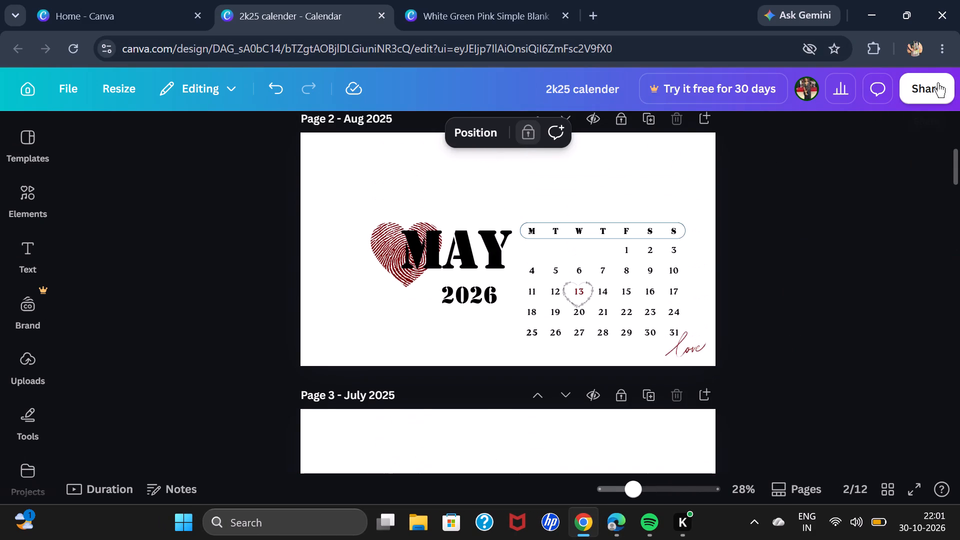
# In the PDF Print download settings, exclude page 5 (SEP 2025) so the custom page selection is 2, 6–12.
pyautogui.click(938, 82)
pyautogui.scroll(-1, 829, 292)
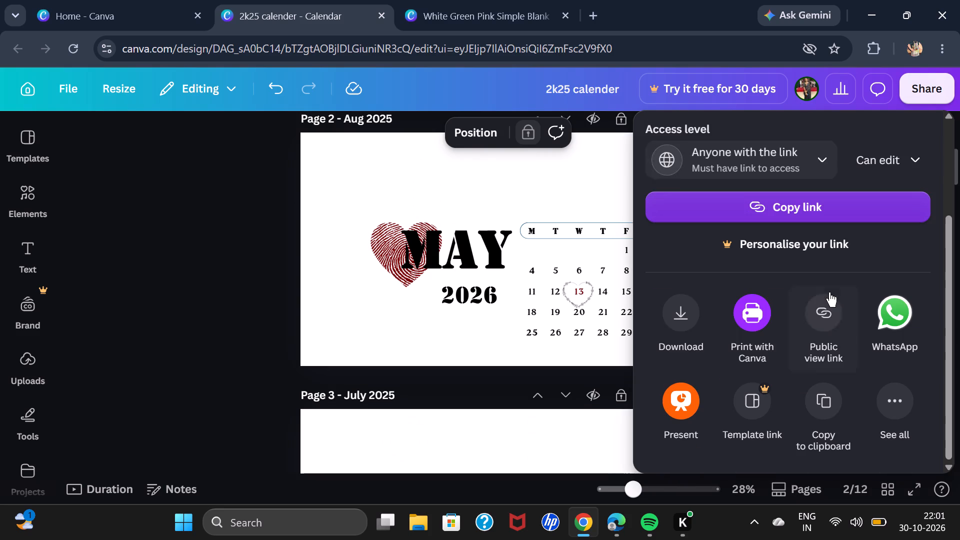
pyautogui.scroll(-1, 829, 292)
pyautogui.click(686, 312)
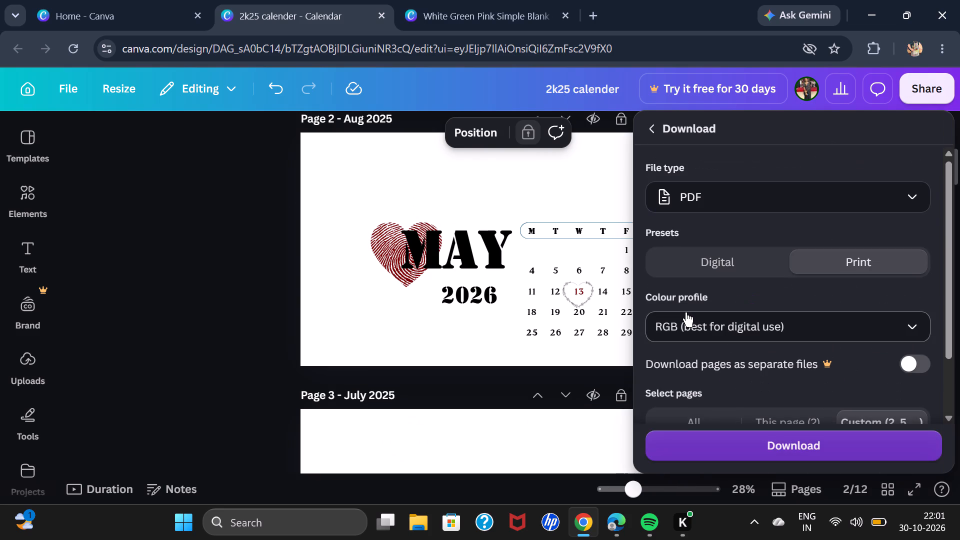
pyautogui.scroll(-2, 686, 312)
pyautogui.click(883, 356)
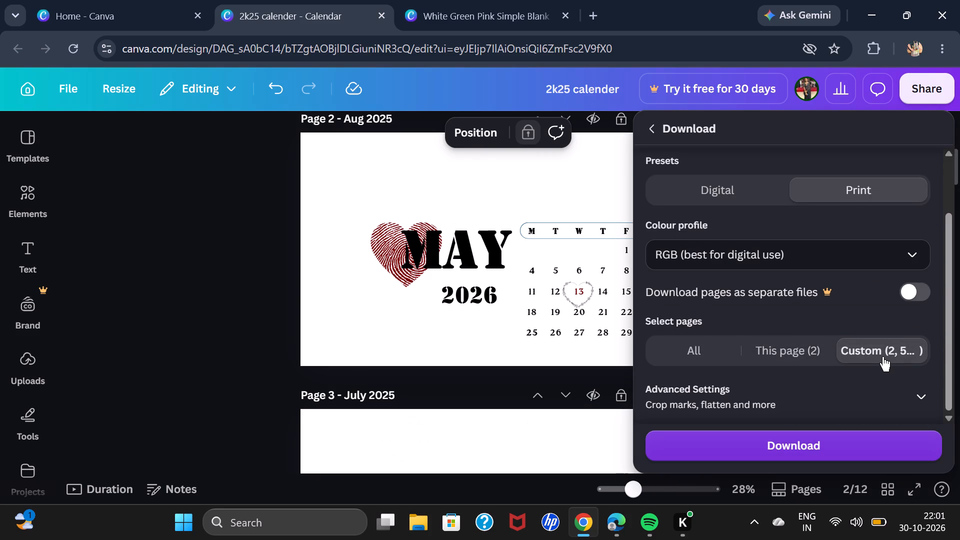
pyautogui.scroll(-3, 808, 262)
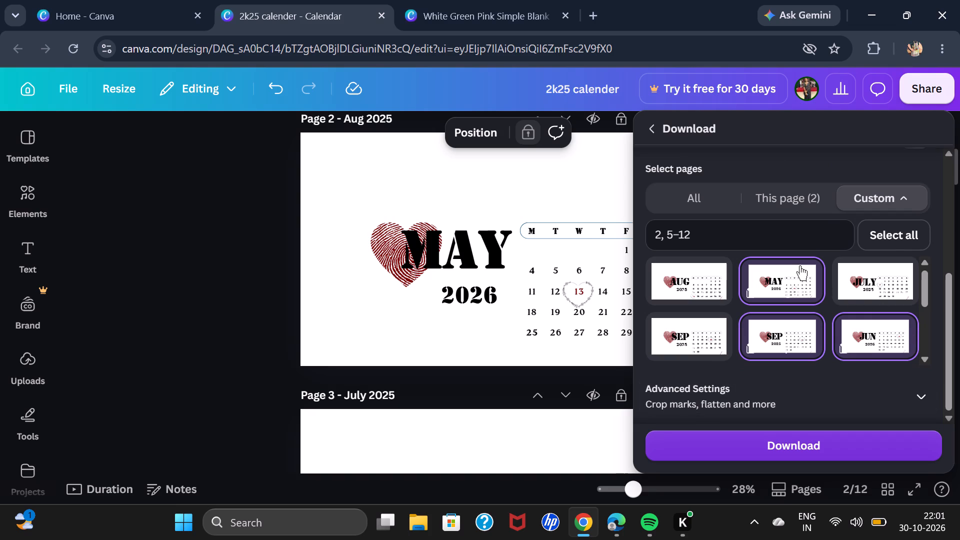
pyautogui.click(796, 334)
pyautogui.scroll(-4, 796, 334)
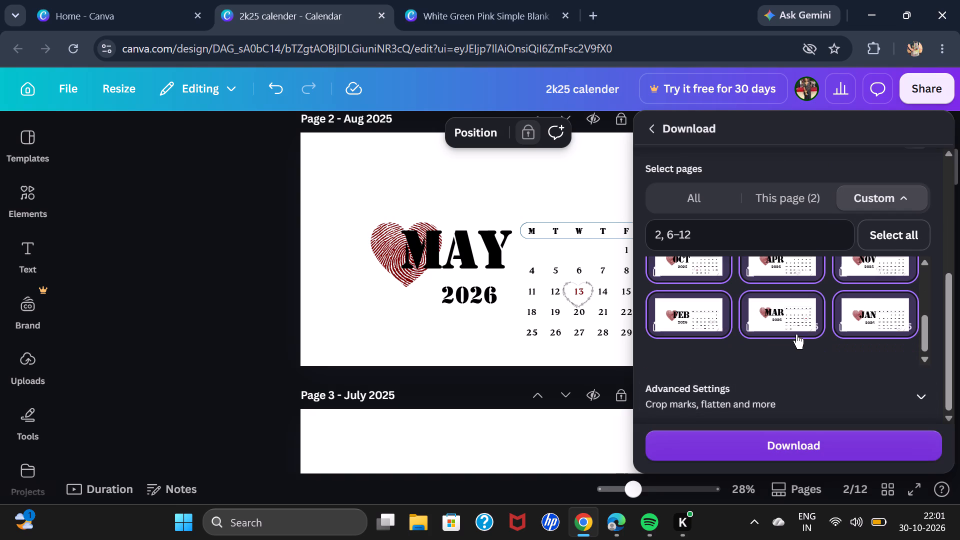
pyautogui.scroll(-3, 796, 334)
# Exclude the NOV 2025 and OCT 2025 pages so the custom selection is 2, 6, 8, 10–12, and download the print PDF.
pyautogui.scroll(1, 780, 317)
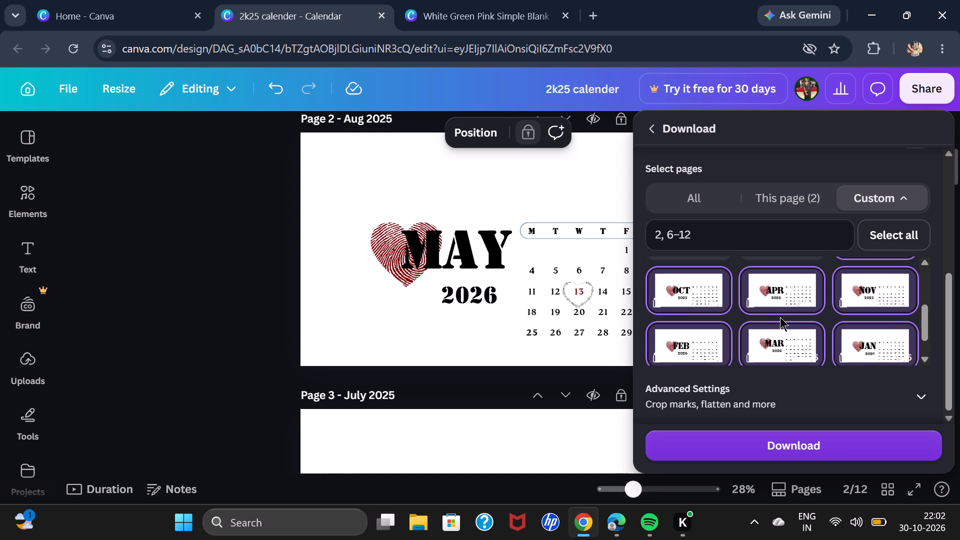
pyautogui.click(853, 292)
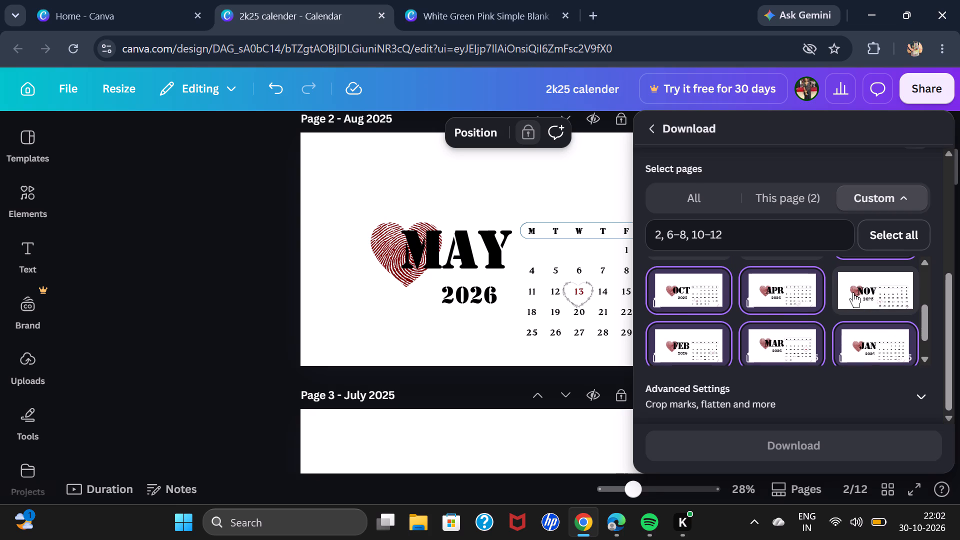
pyautogui.click(701, 296)
pyautogui.scroll(-1, 846, 333)
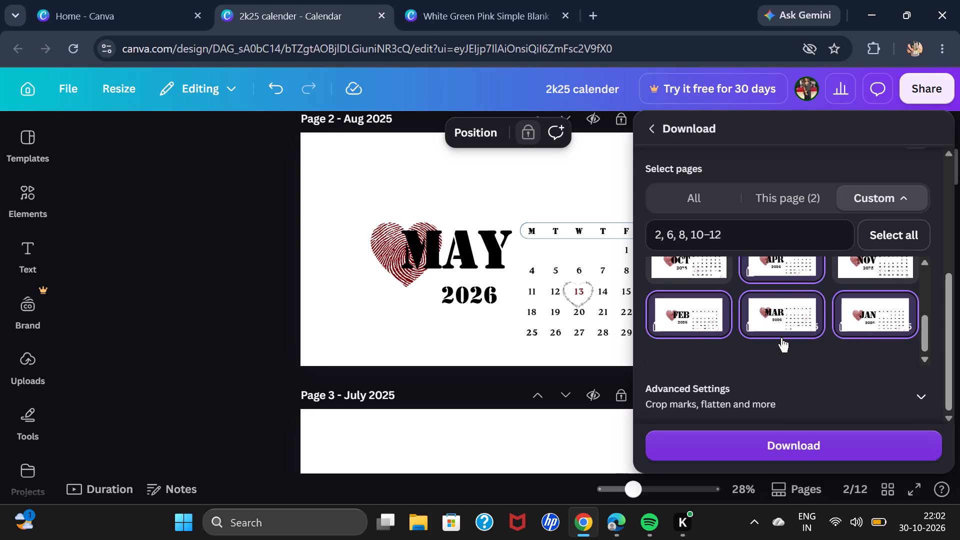
pyautogui.scroll(3, 768, 259)
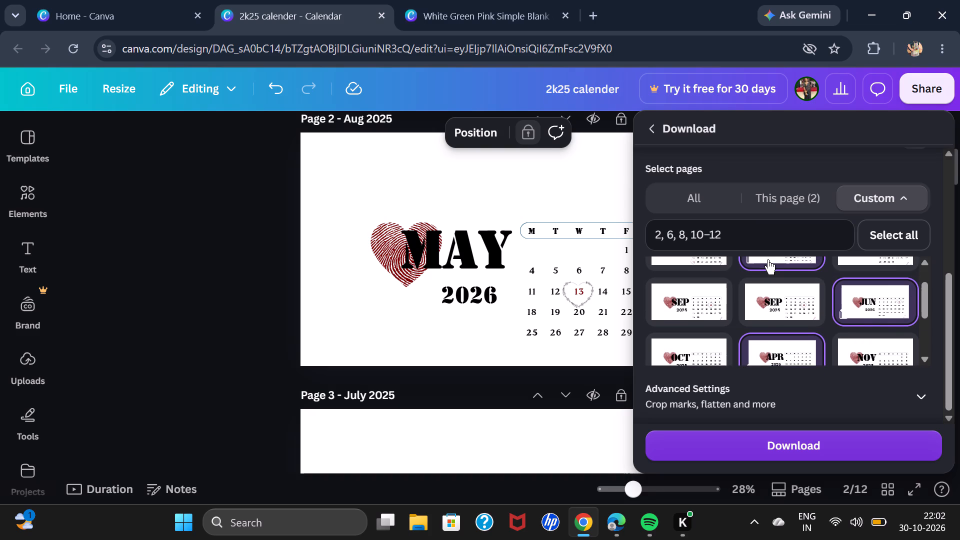
pyautogui.scroll(1, 768, 259)
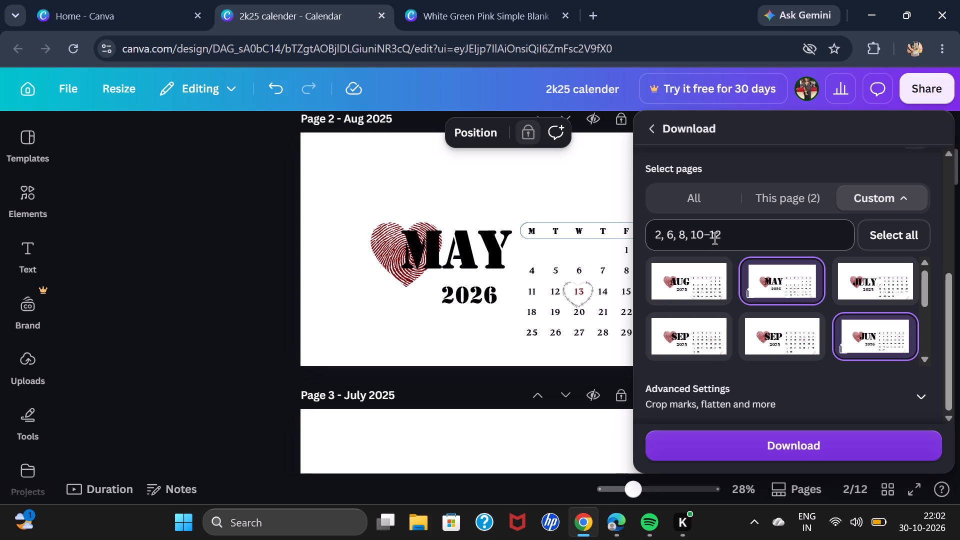
pyautogui.scroll(-4, 775, 313)
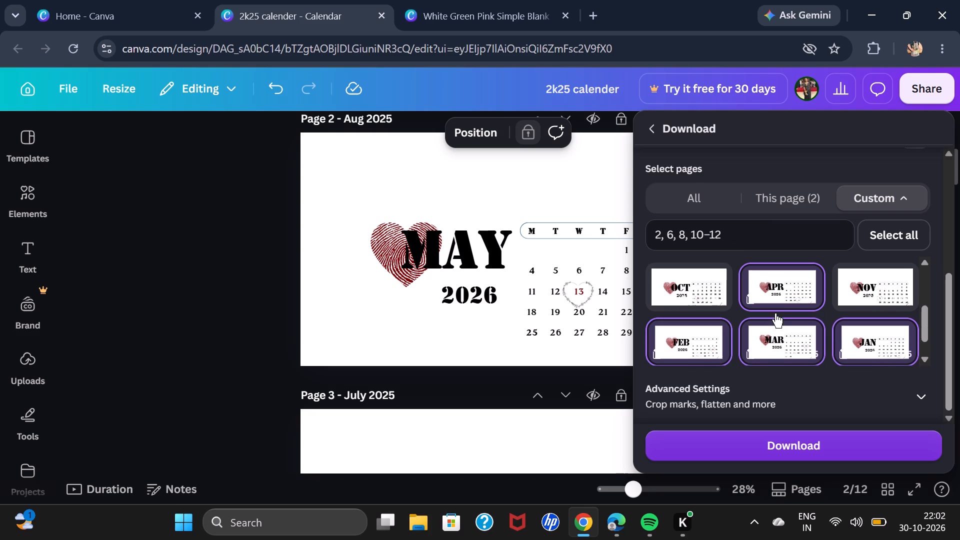
pyautogui.click(748, 446)
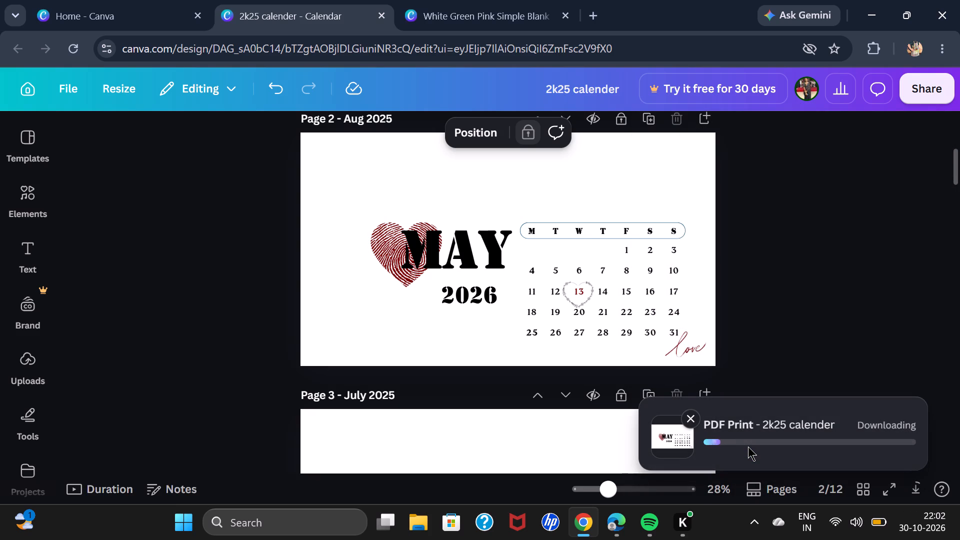
# Look through the calendar pages down to JAN 2026 and back up to JUN 2026 while the PDF downloads.
pyautogui.scroll(-8, 623, 287)
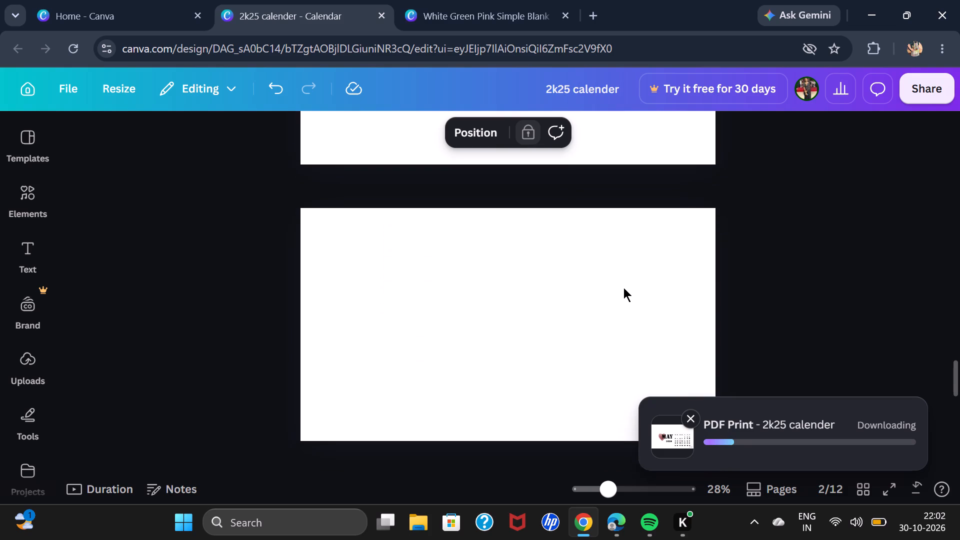
pyautogui.scroll(-9, 623, 287)
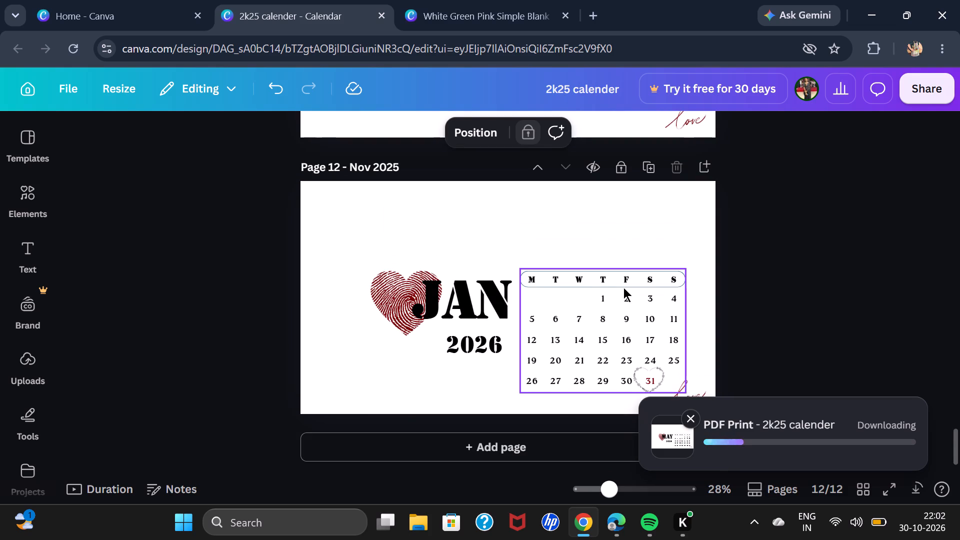
pyautogui.scroll(12, 623, 287)
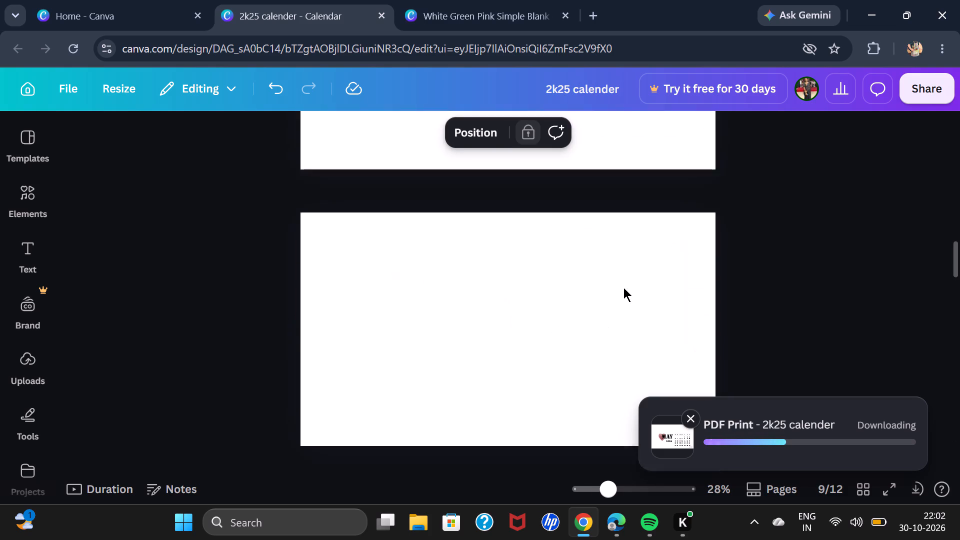
pyautogui.scroll(5, 783, 270)
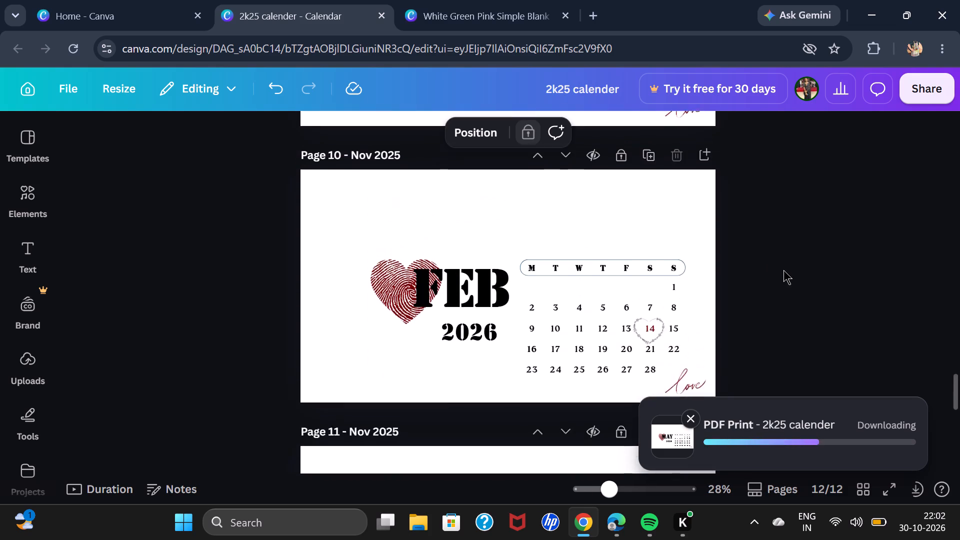
pyautogui.scroll(7, 783, 270)
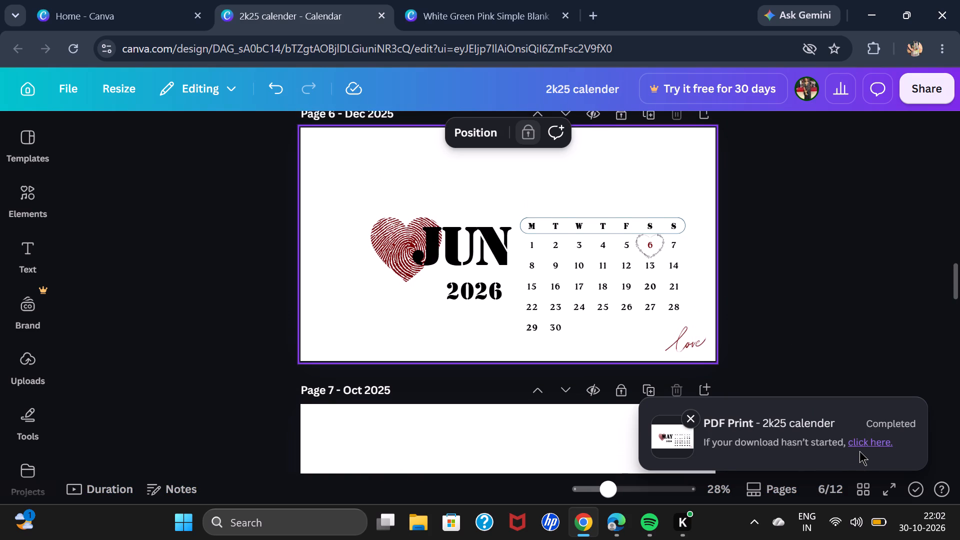
# Switch to File Explorer and open the 2k25 calender PDF from the Downloads folder.
pyautogui.click(425, 518)
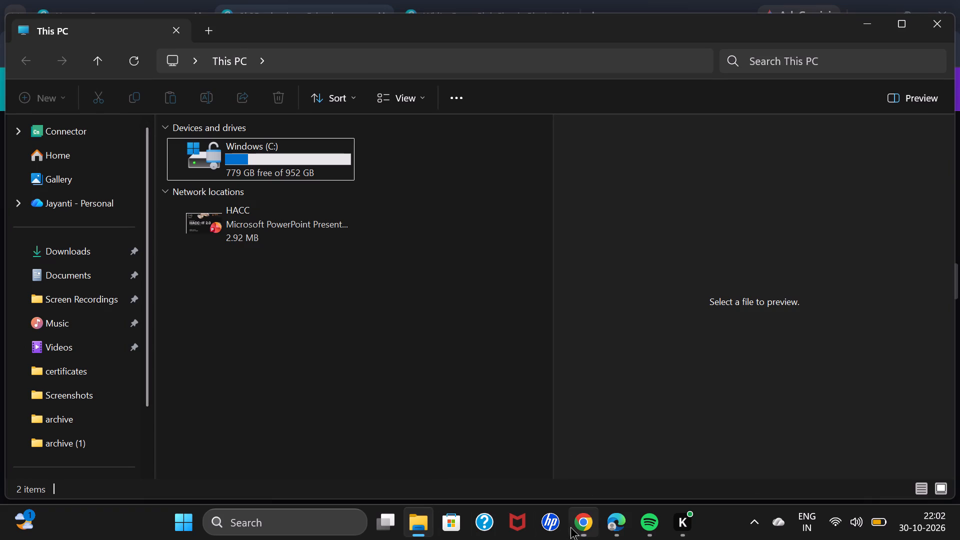
pyautogui.click(71, 258)
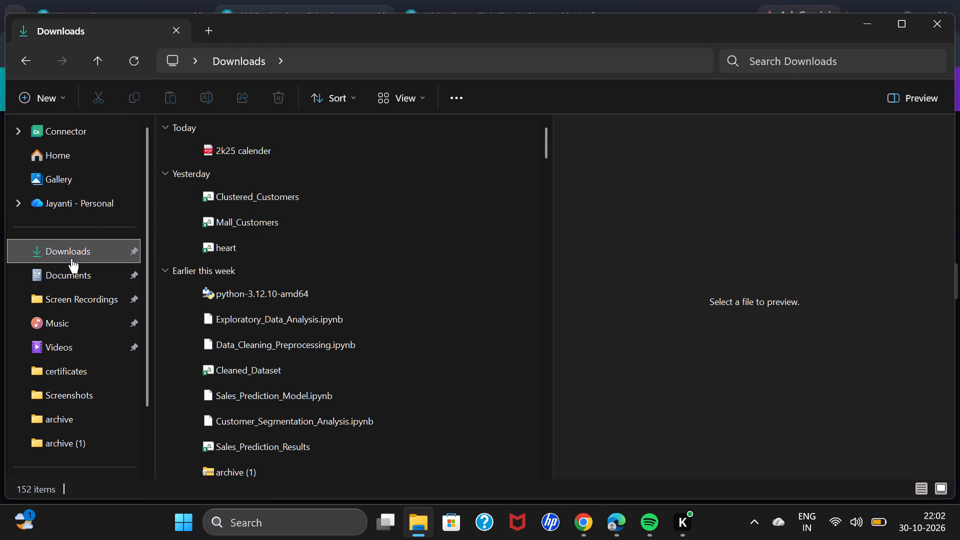
pyautogui.doubleClick(230, 155)
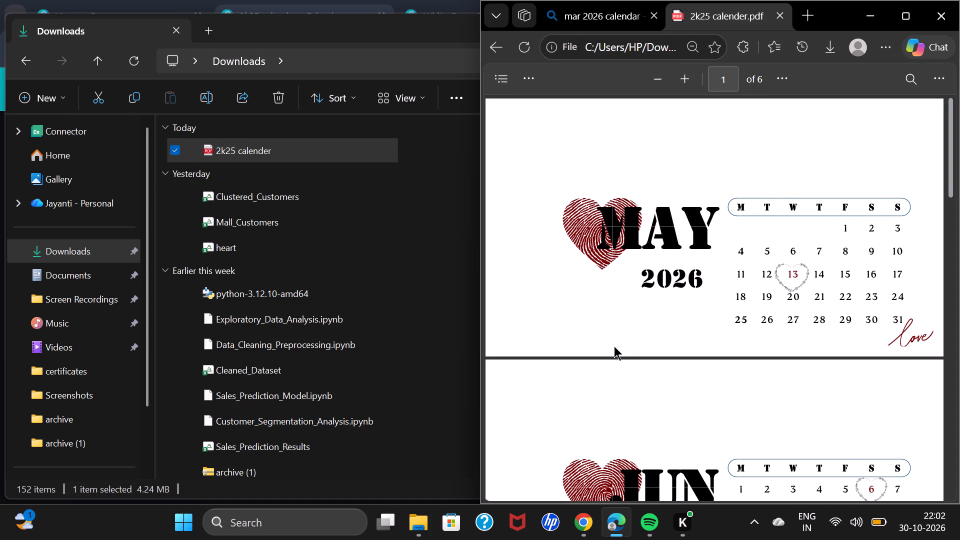
# Review the PDF's pages from MAY 2026 to JAN 2026, recheck them from the start, and close the PDF viewer.
pyautogui.scroll(-3, 614, 346)
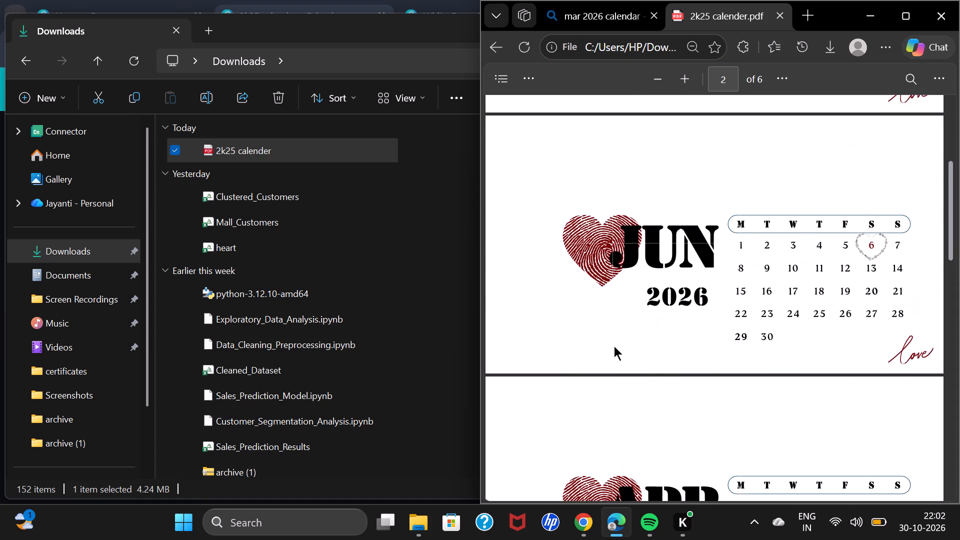
pyautogui.scroll(-7, 614, 346)
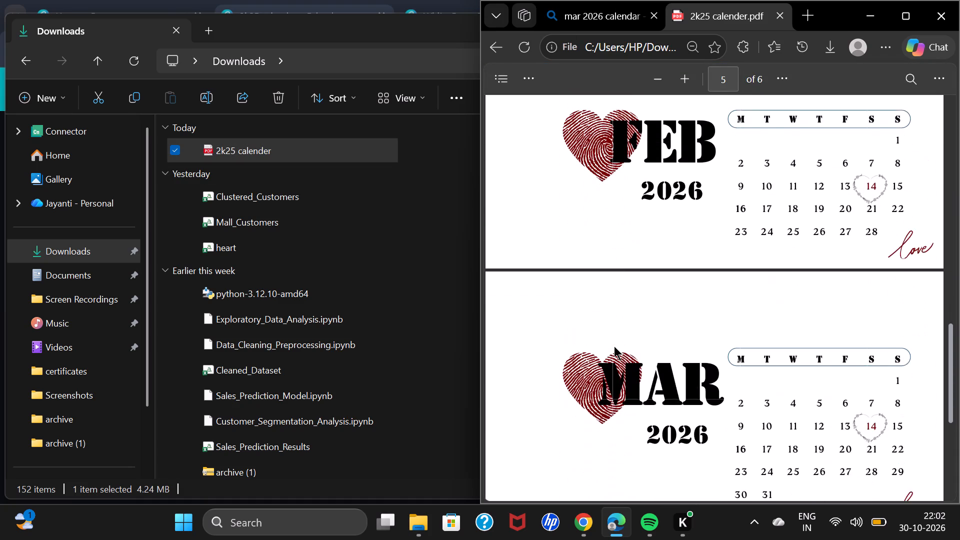
pyautogui.scroll(-6, 614, 346)
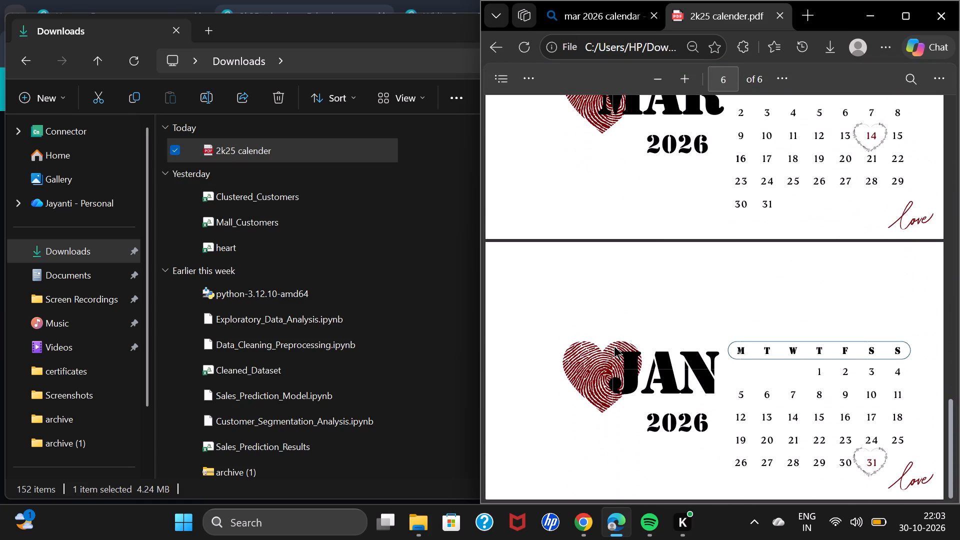
pyautogui.scroll(4, 614, 346)
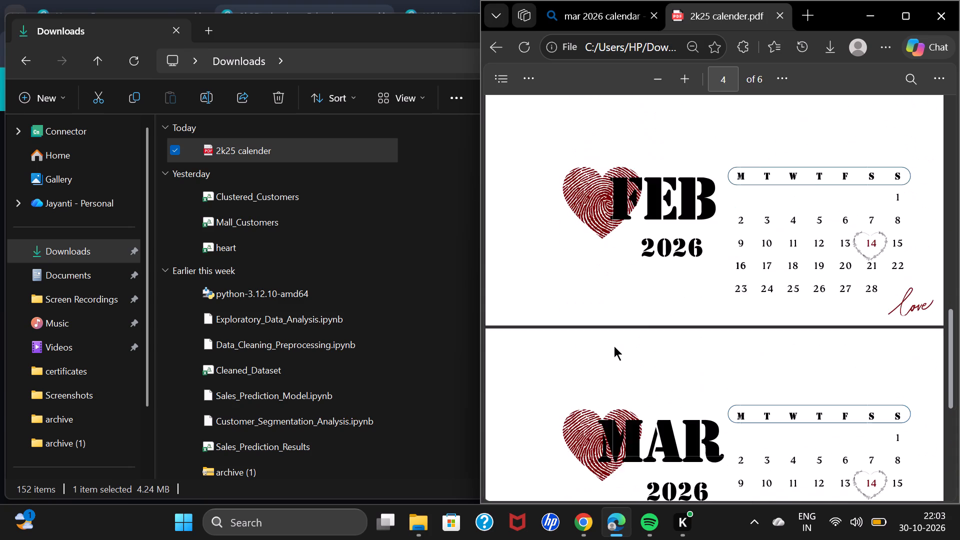
pyautogui.scroll(15, 614, 346)
pyautogui.scroll(-1, 614, 346)
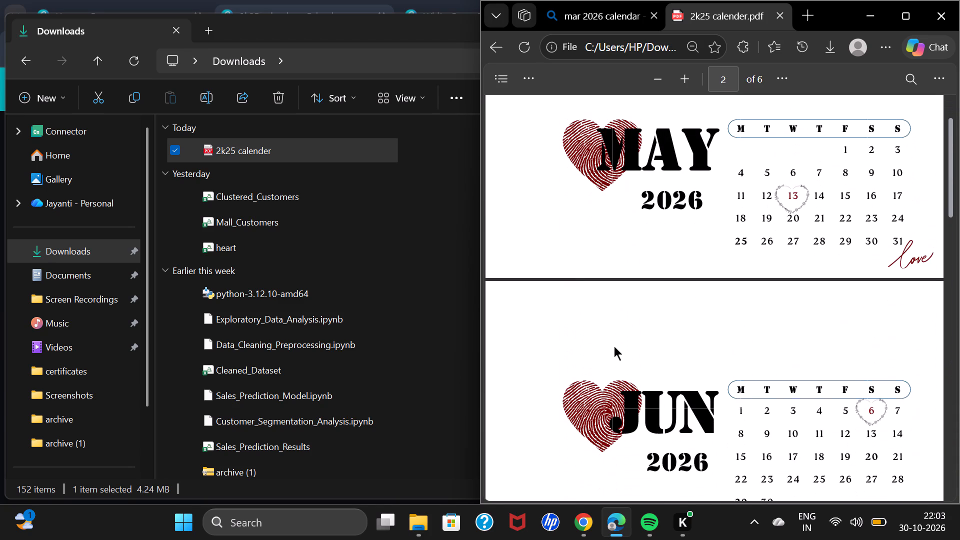
pyautogui.scroll(-5, 614, 346)
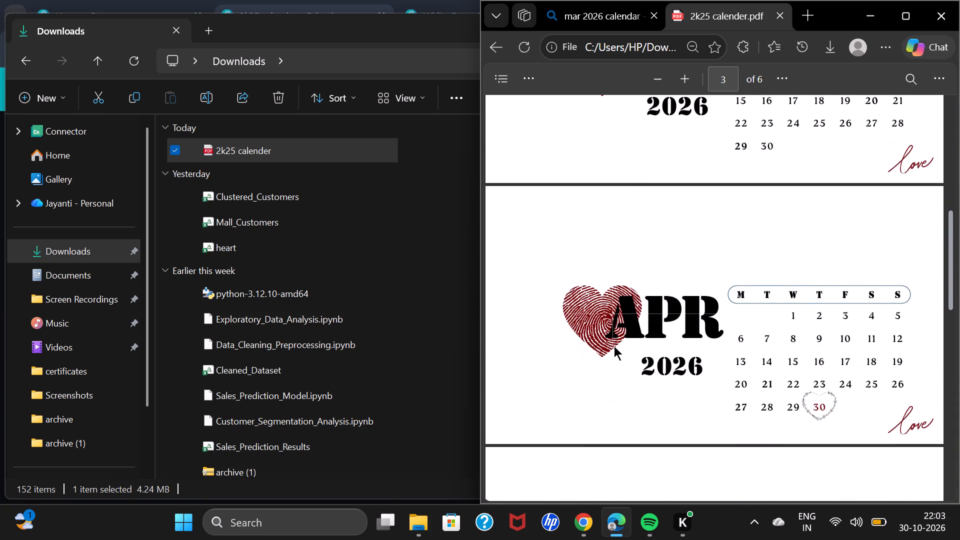
pyautogui.scroll(-12, 614, 346)
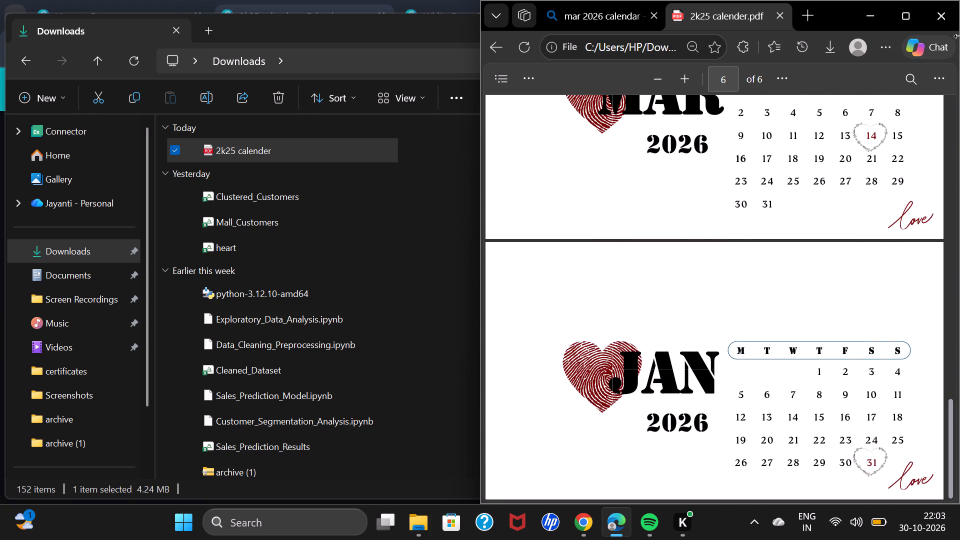
pyautogui.click(950, 11)
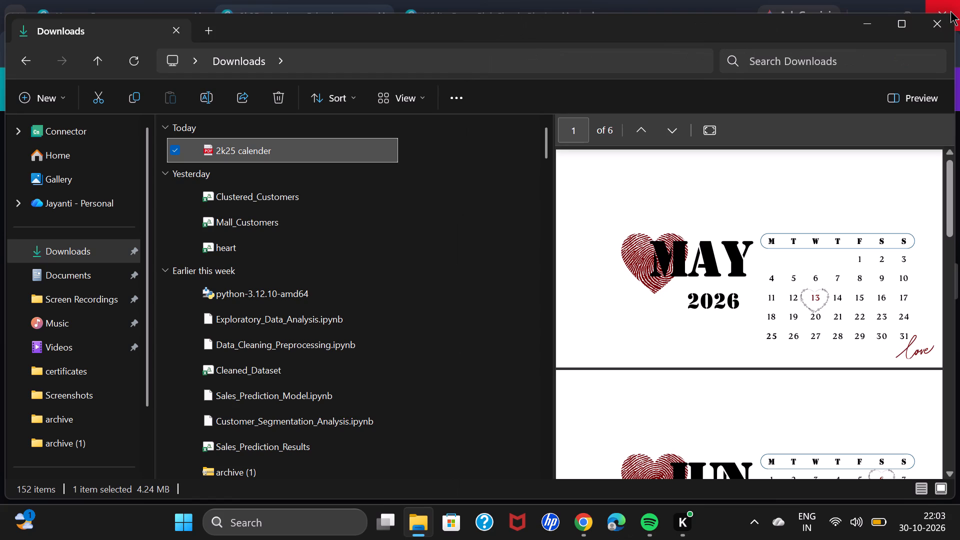
# Return to the calendar design in Chrome and look through it from the MAY 2026 page to the JAN 2026 page.
pyautogui.click(587, 531)
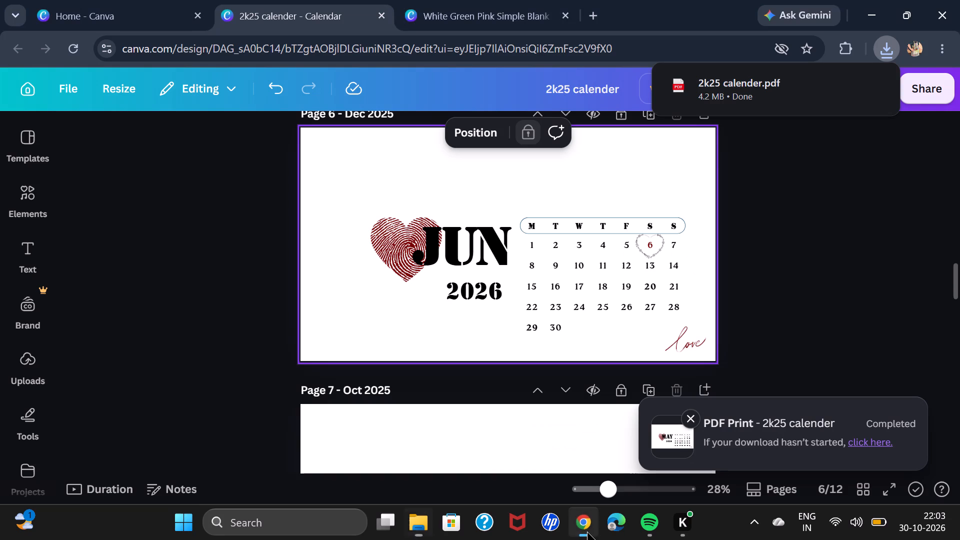
pyautogui.moveTo(778, 279); pyautogui.dragTo(771, 217)
pyautogui.scroll(13, 771, 217)
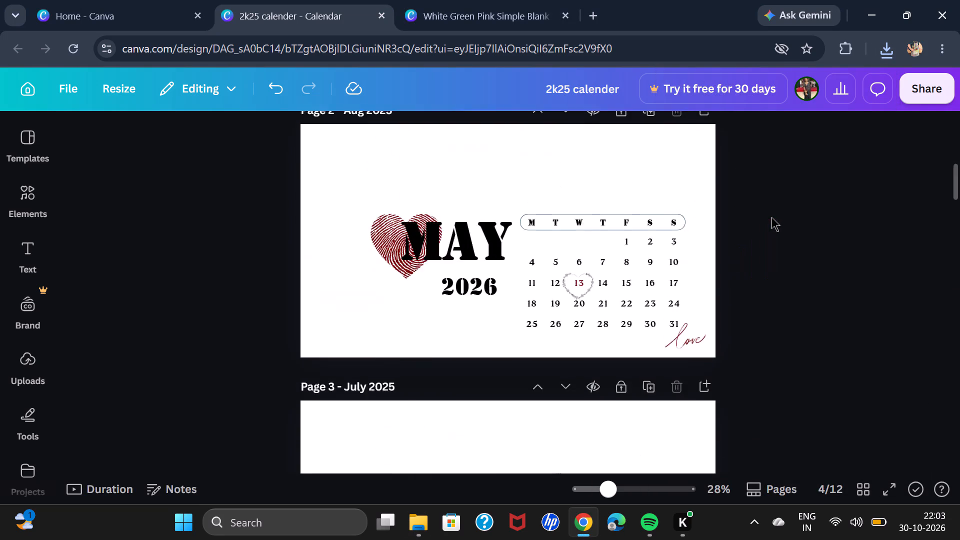
pyautogui.scroll(-19, 771, 217)
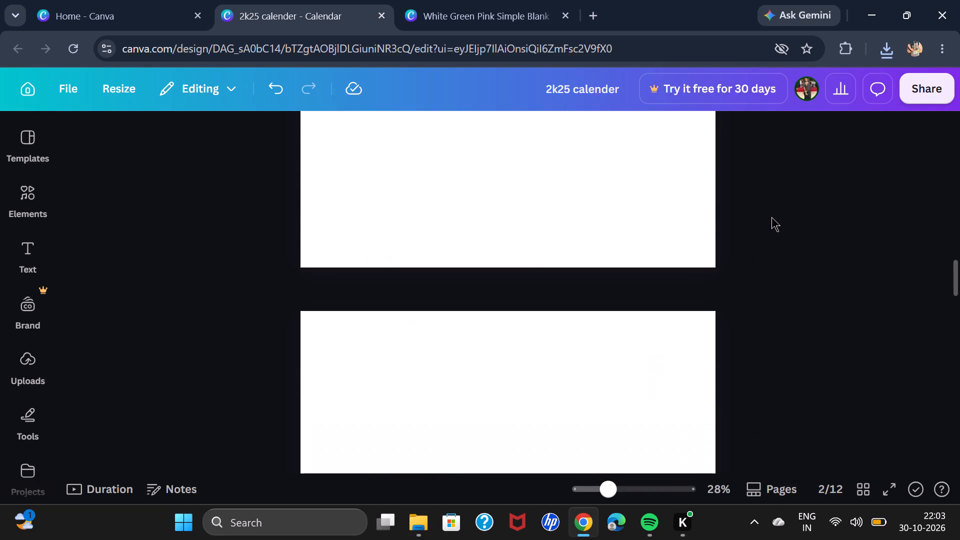
pyautogui.scroll(-5, 771, 217)
pyautogui.click(636, 209)
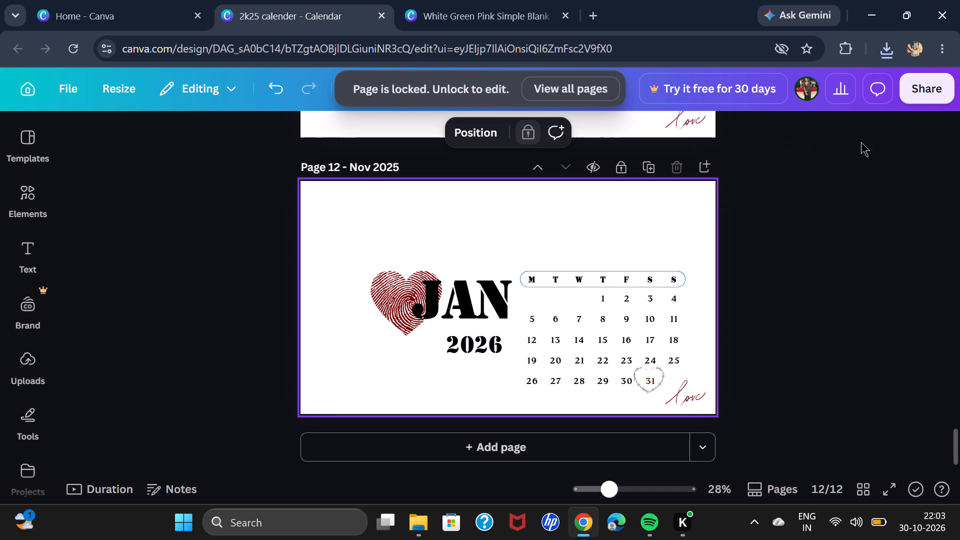
# Download the custom page selection 2, 6, 8, 10–12 of the calendar as PNG images.
pyautogui.click(928, 89)
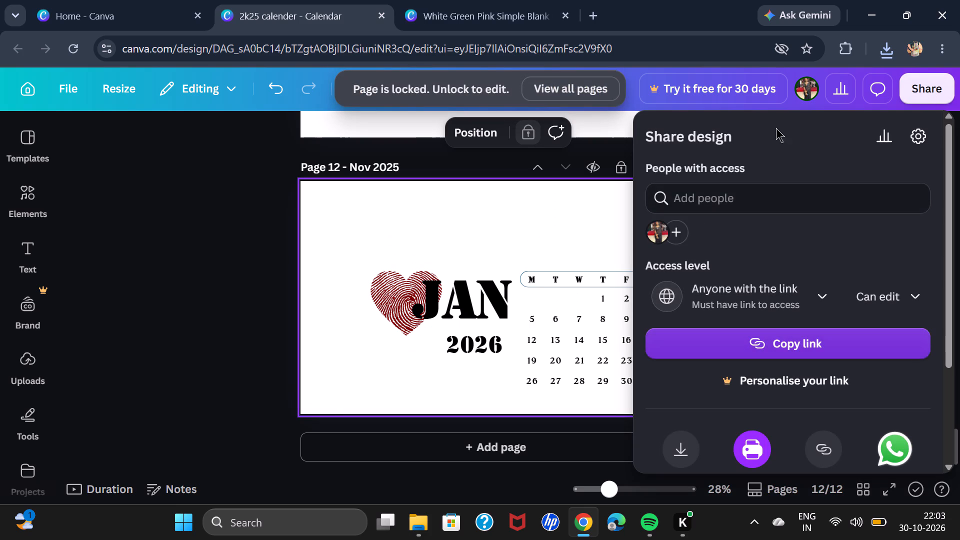
pyautogui.scroll(-2, 769, 286)
pyautogui.click(688, 325)
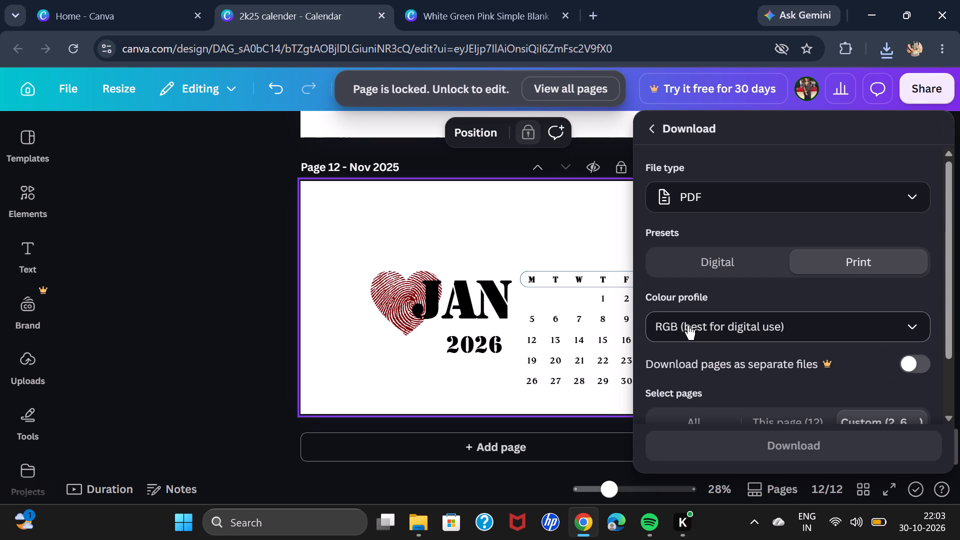
pyautogui.click(834, 194)
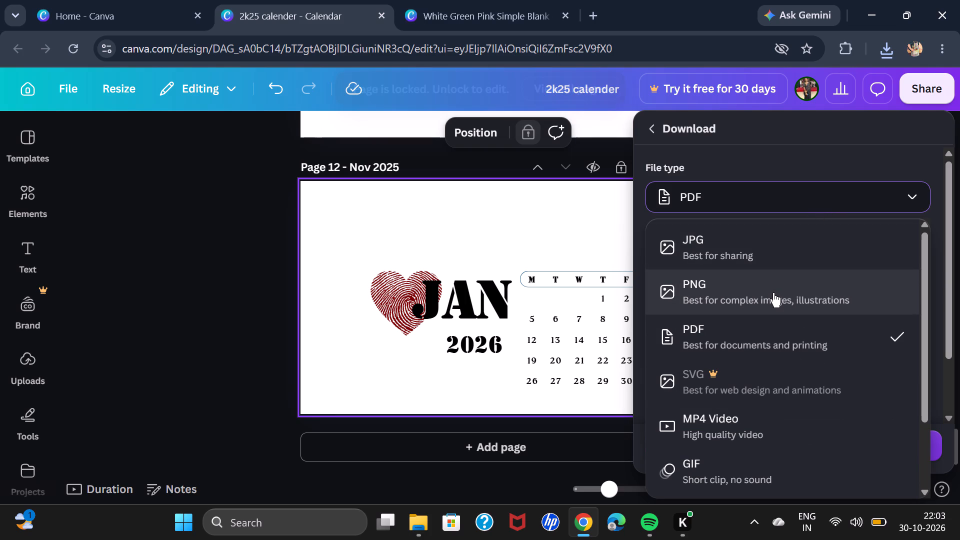
pyautogui.click(773, 292)
pyautogui.scroll(-2, 796, 374)
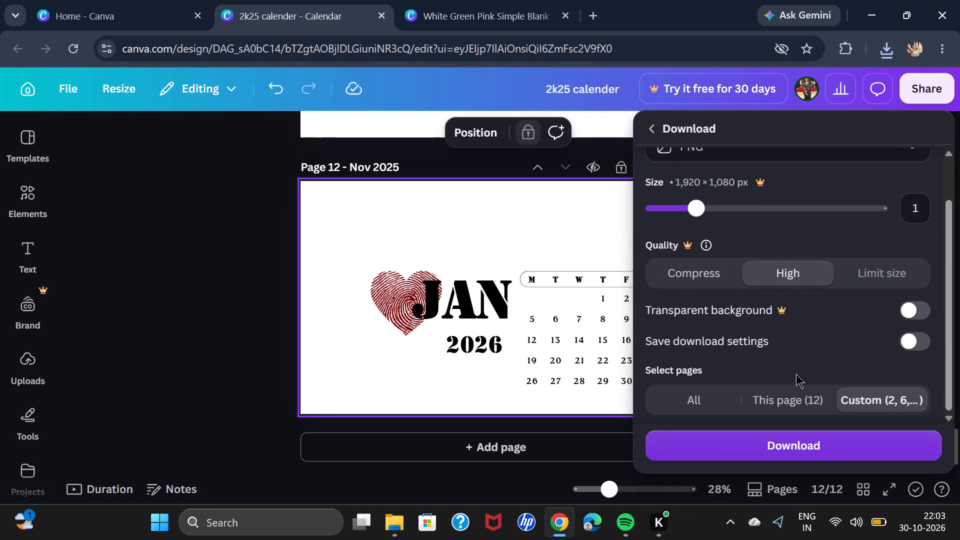
pyautogui.click(853, 397)
pyautogui.scroll(-4, 802, 324)
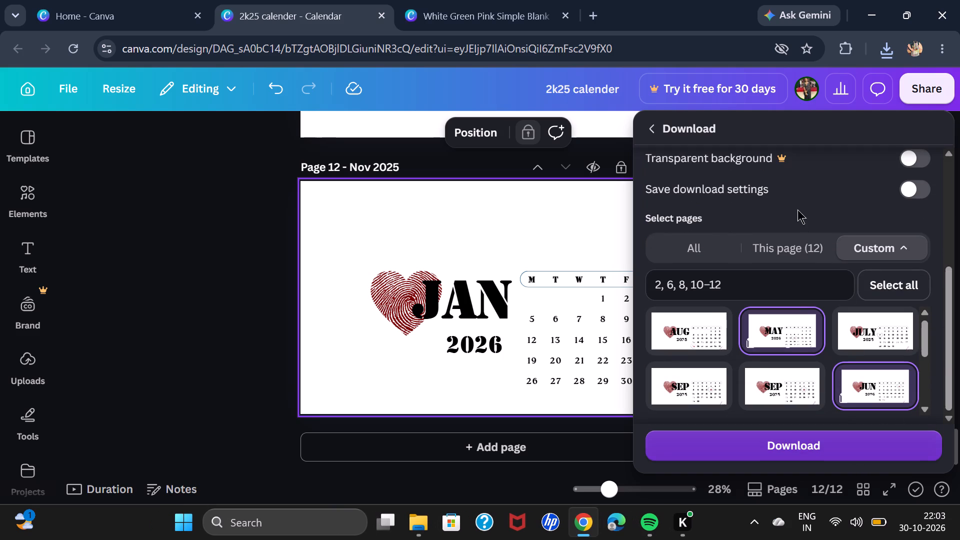
pyautogui.scroll(3, 794, 200)
pyautogui.scroll(-5, 794, 200)
pyautogui.click(796, 446)
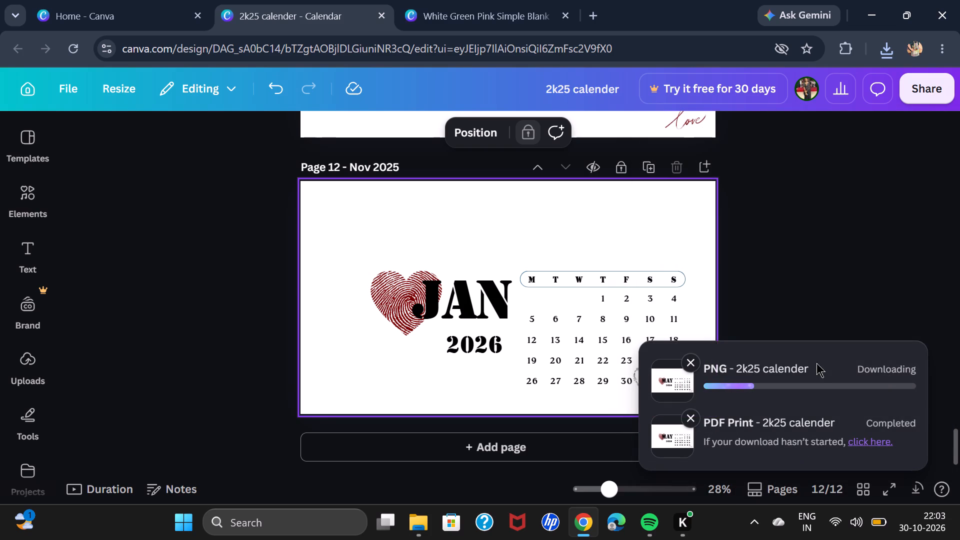
# Switch to File Explorer and extract the zipped 2k25 calender download into the Downloads\2k25 calender folder.
pyautogui.click(409, 533)
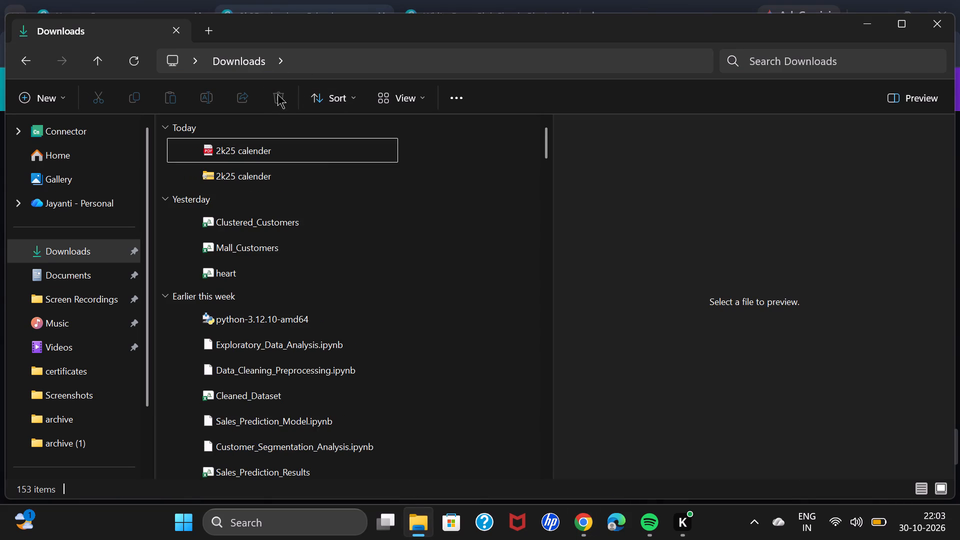
pyautogui.click(266, 177)
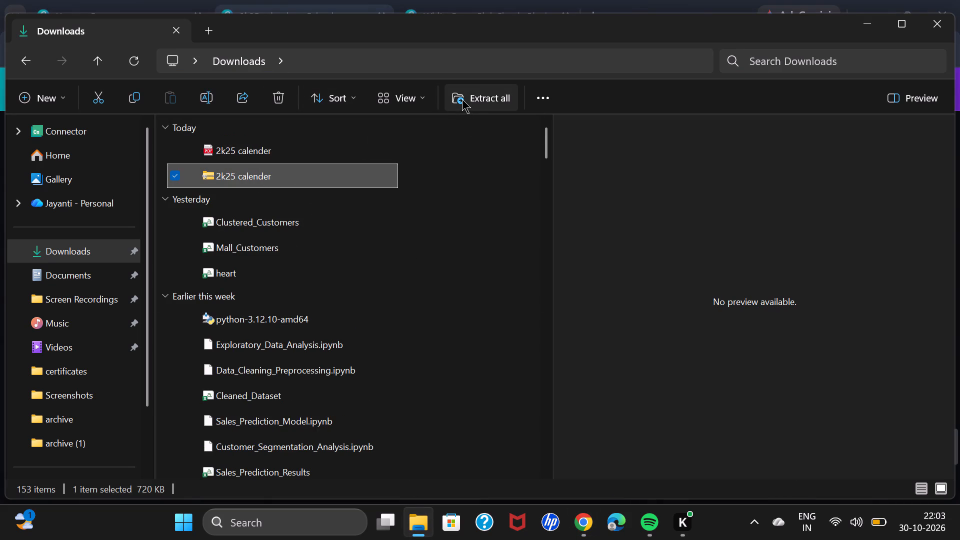
pyautogui.click(462, 99)
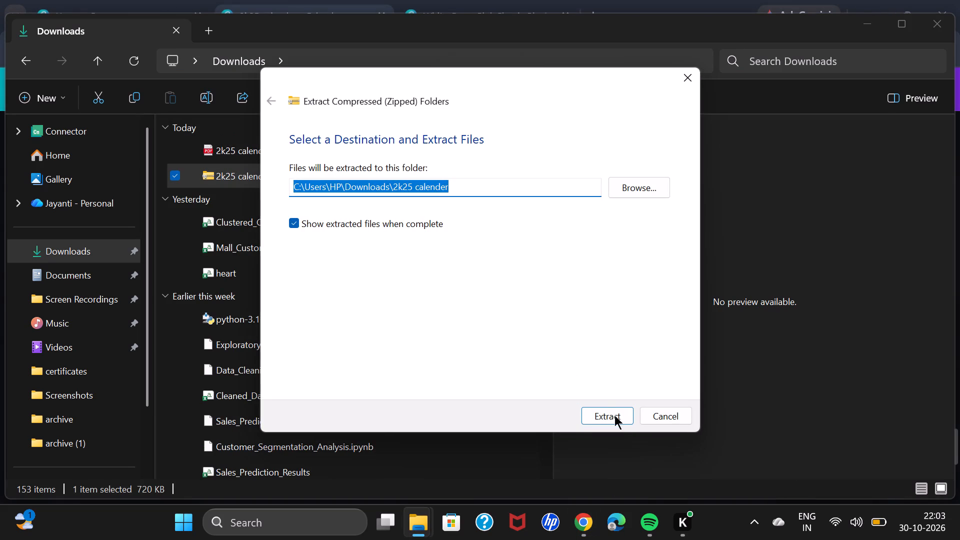
pyautogui.click(611, 415)
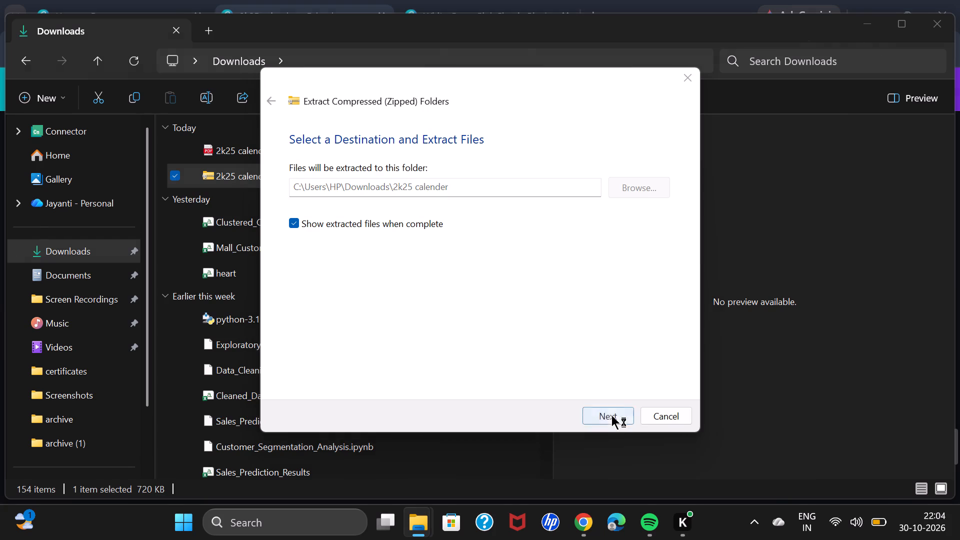
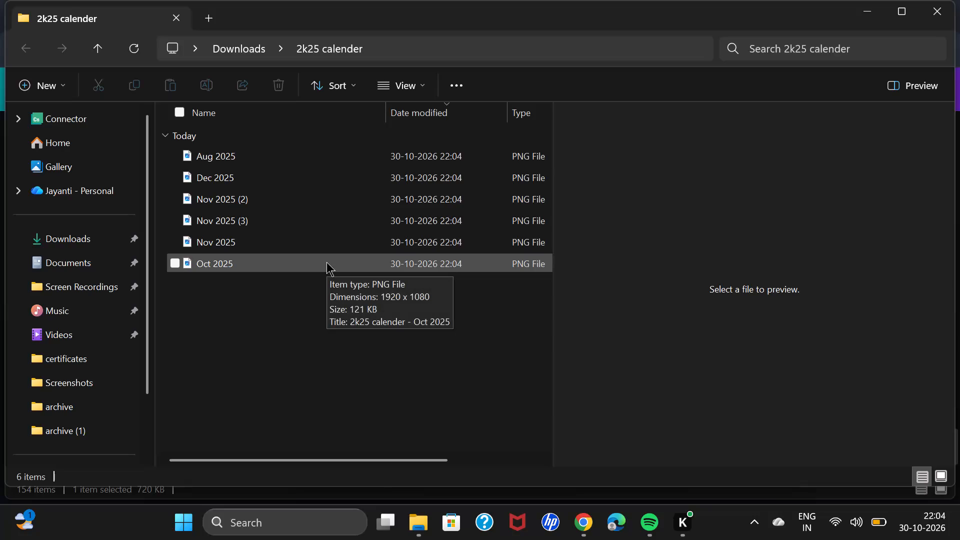
# Preview each extracted PNG in the 2k25 calender folder, from Aug 2025 through Oct 2025, and close the folder window.
pyautogui.click(246, 146)
pyautogui.click(236, 176)
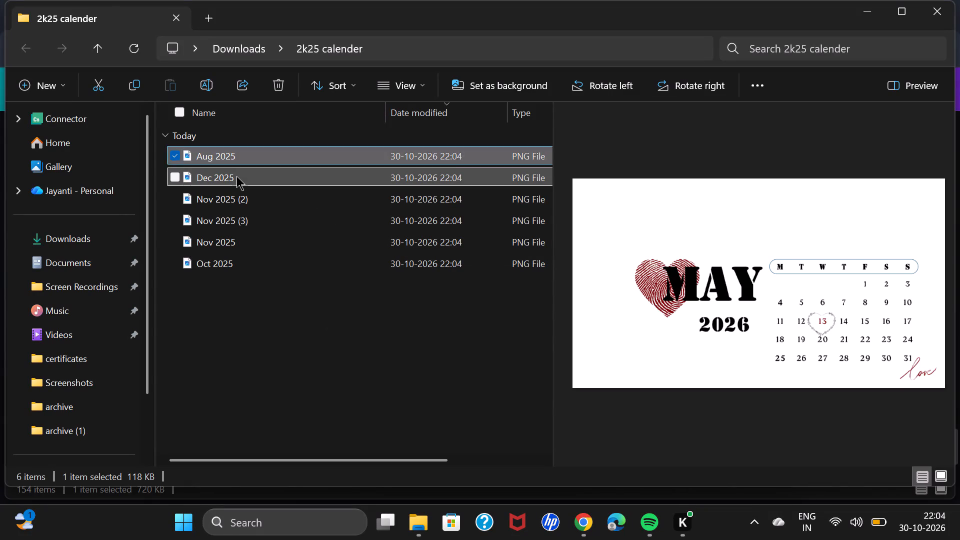
pyautogui.click(233, 202)
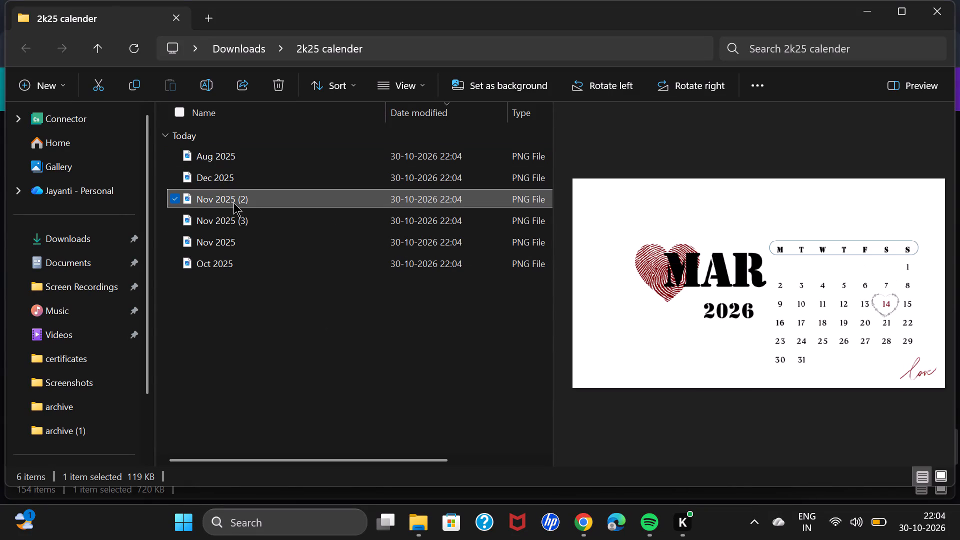
pyautogui.click(227, 222)
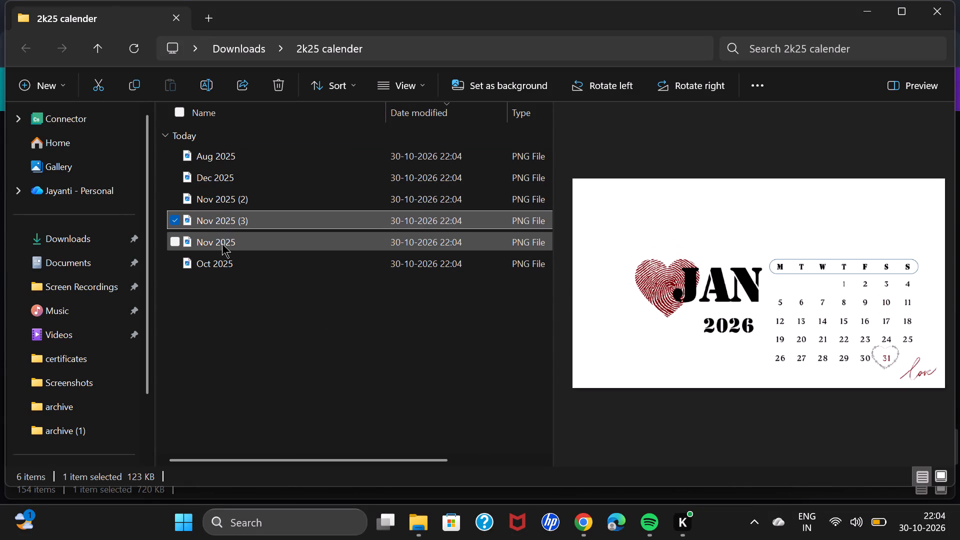
pyautogui.click(220, 247)
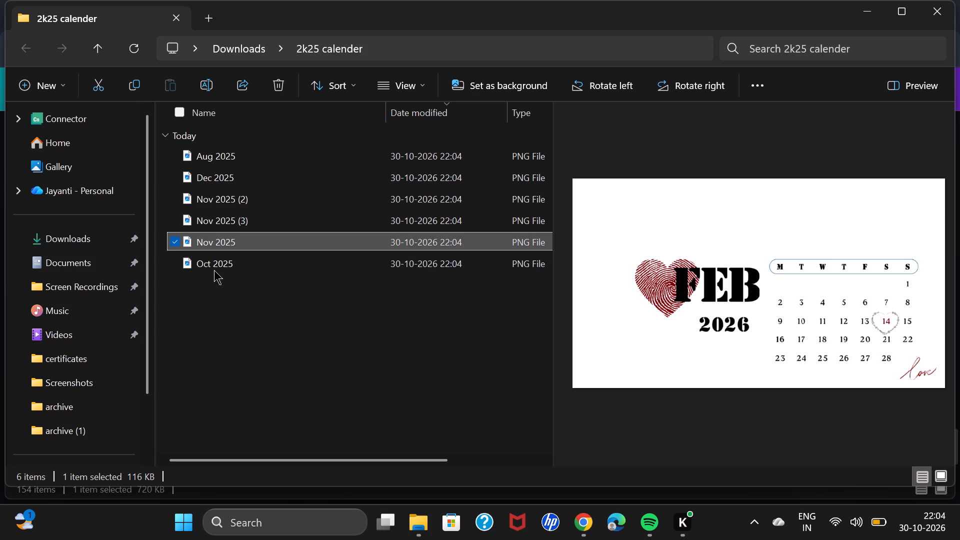
pyautogui.click(214, 264)
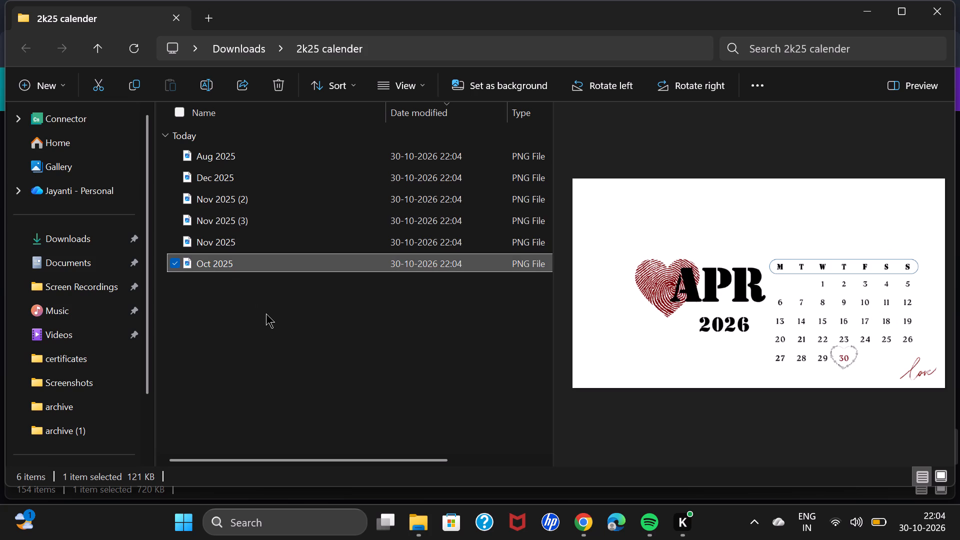
pyautogui.click(267, 314)
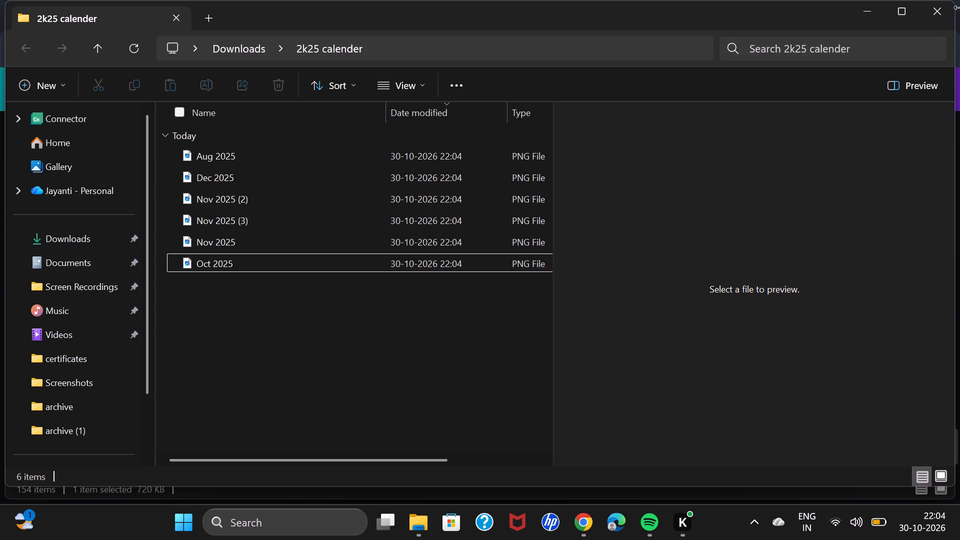
pyautogui.click(924, 6)
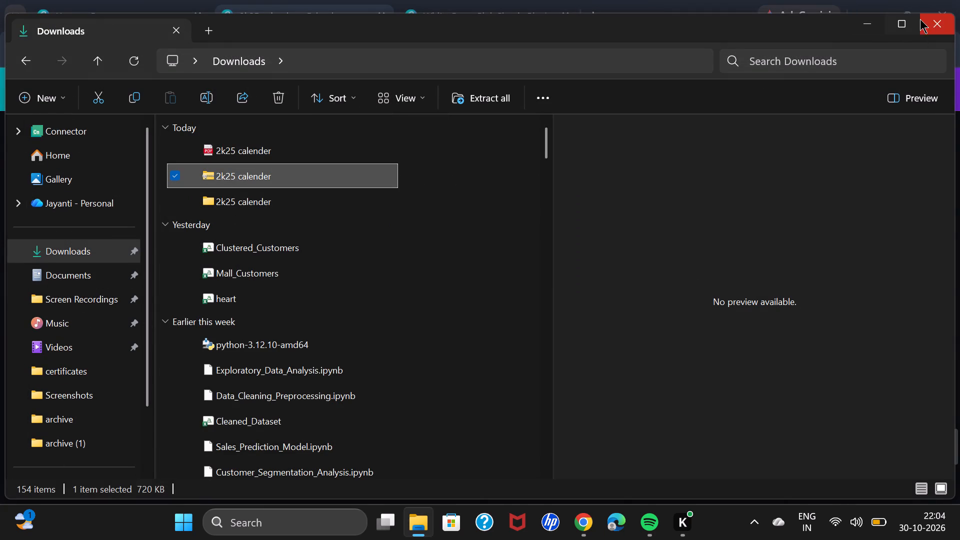
# Minimize the Downloads window to return to the calendar design in Chrome and dismiss the download list.
pyautogui.click(871, 27)
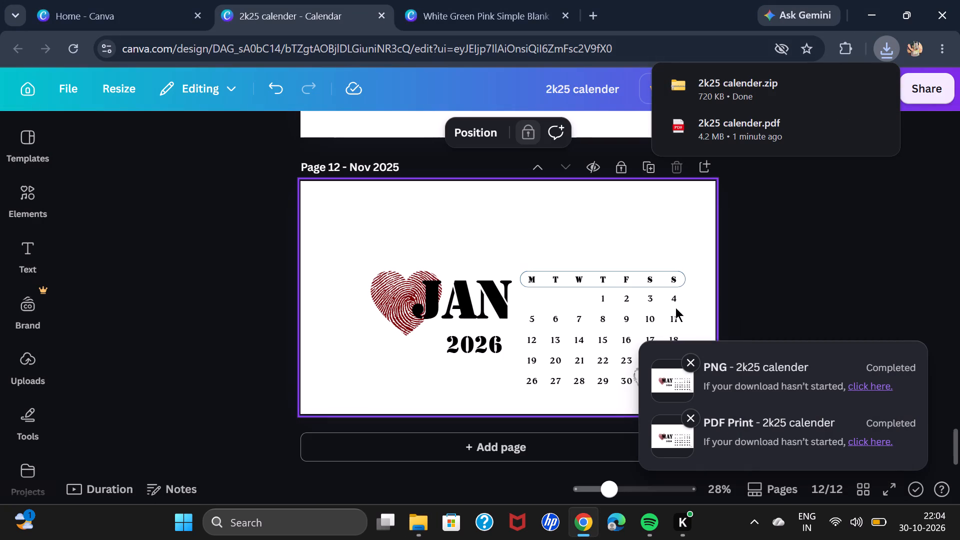
pyautogui.click(815, 253)
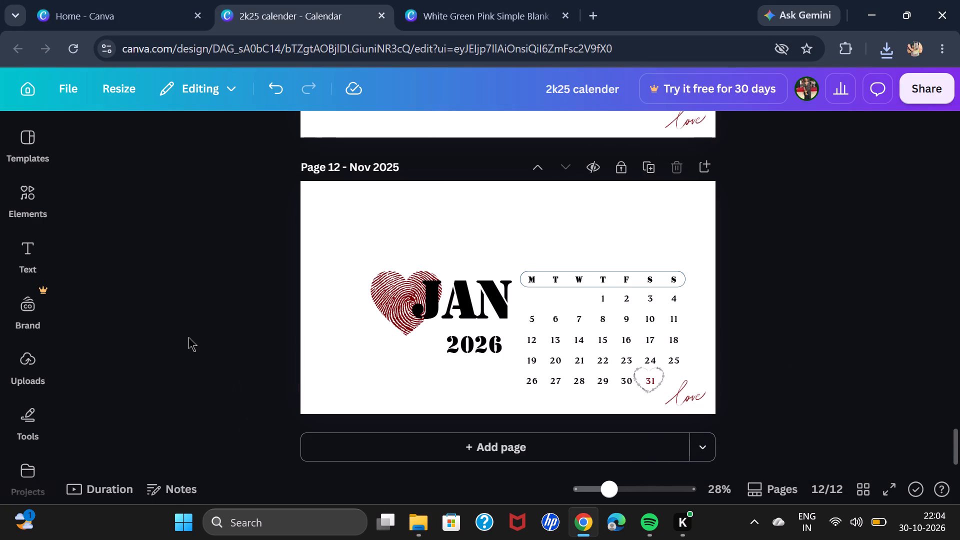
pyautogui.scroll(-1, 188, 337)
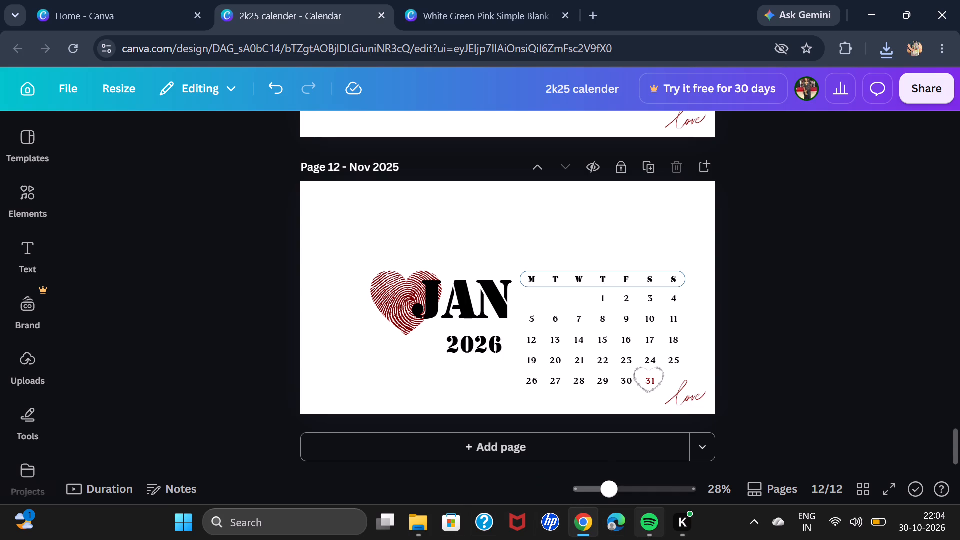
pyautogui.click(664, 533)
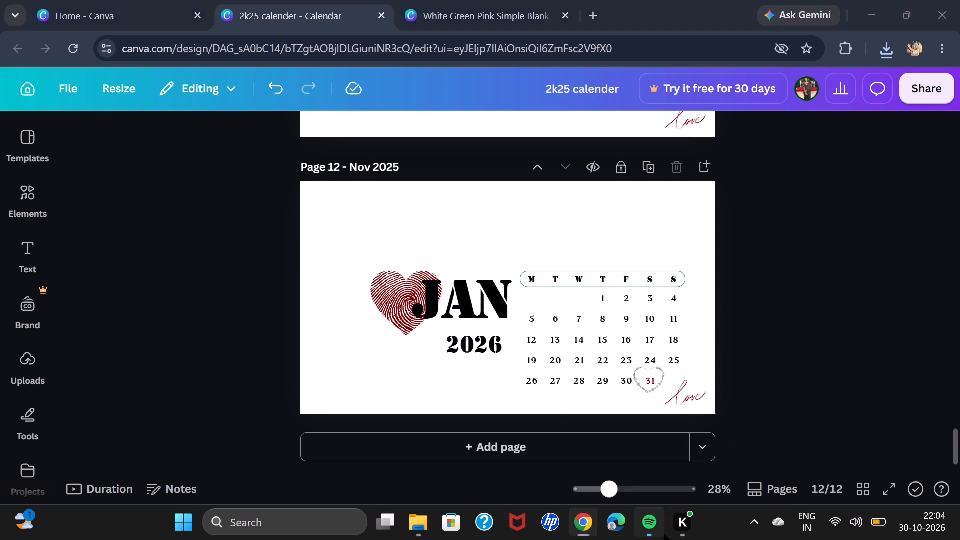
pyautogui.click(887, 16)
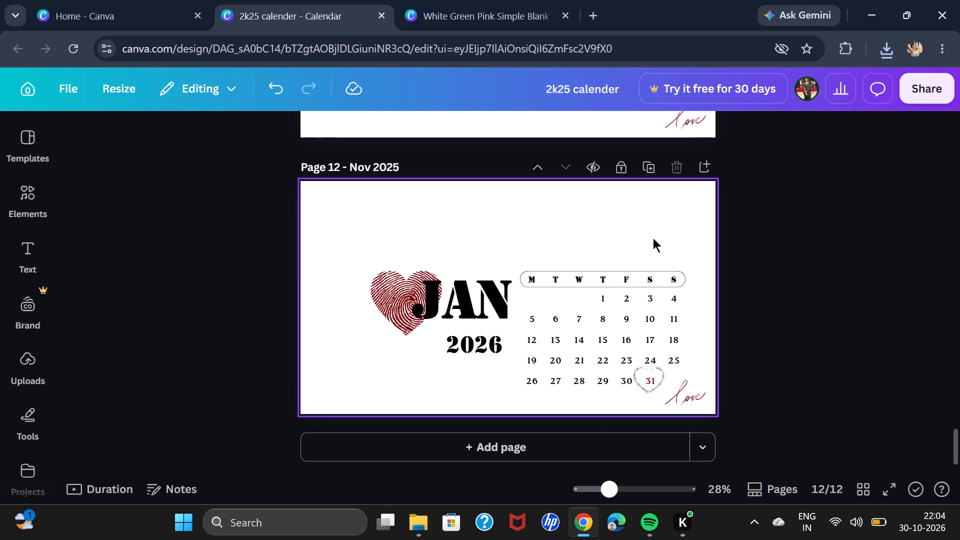
# Look through the calendar design's pages between AUG 2025 and JAN 2026 again to check the finished months.
pyautogui.scroll(10, 652, 286)
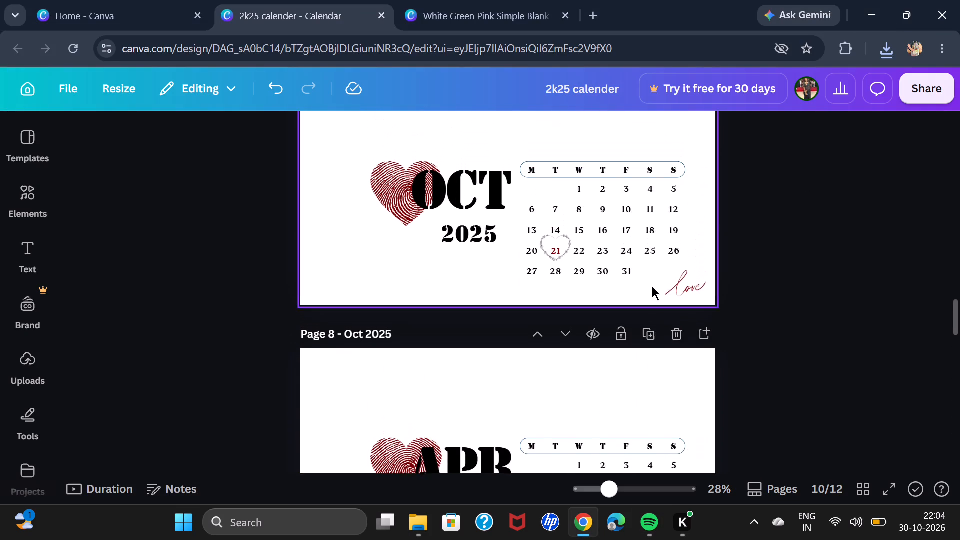
pyautogui.scroll(-6, 802, 363)
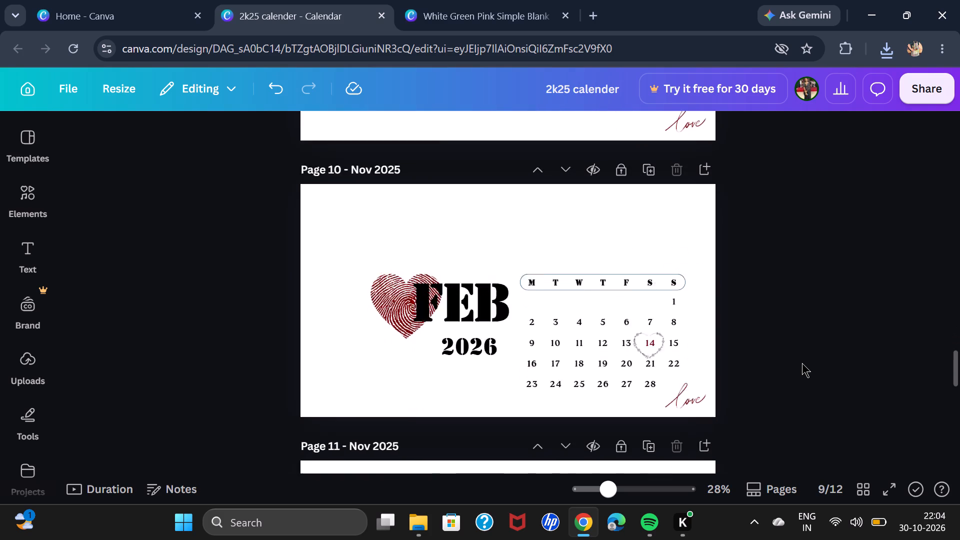
pyautogui.scroll(-2, 802, 363)
pyautogui.scroll(16, 802, 363)
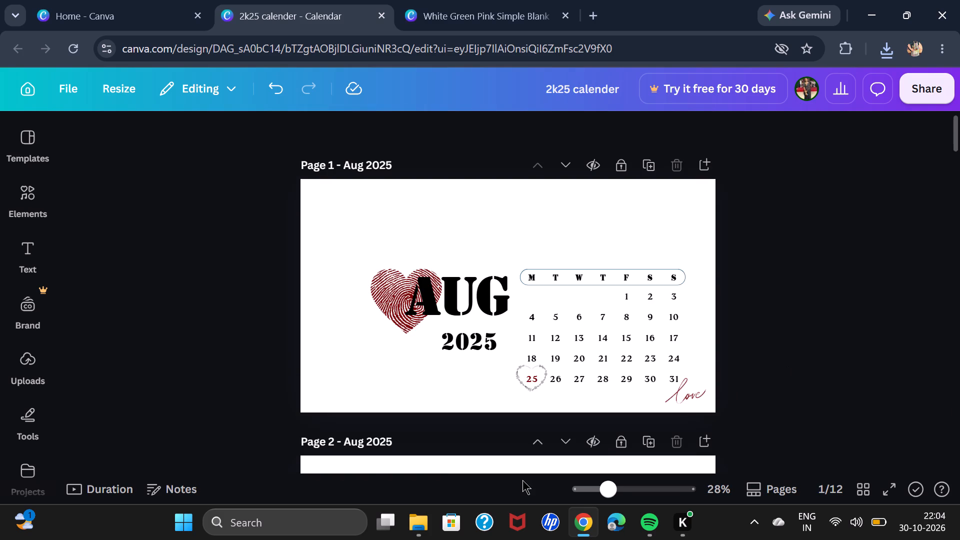
pyautogui.scroll(-3, 522, 480)
pyautogui.scroll(-3, 338, 317)
pyautogui.scroll(-20, 338, 317)
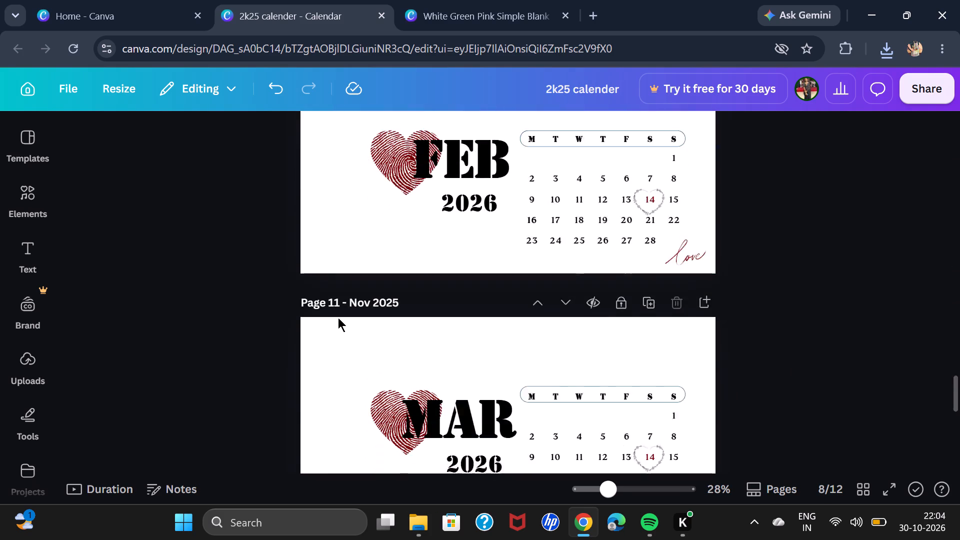
pyautogui.scroll(-5, 338, 317)
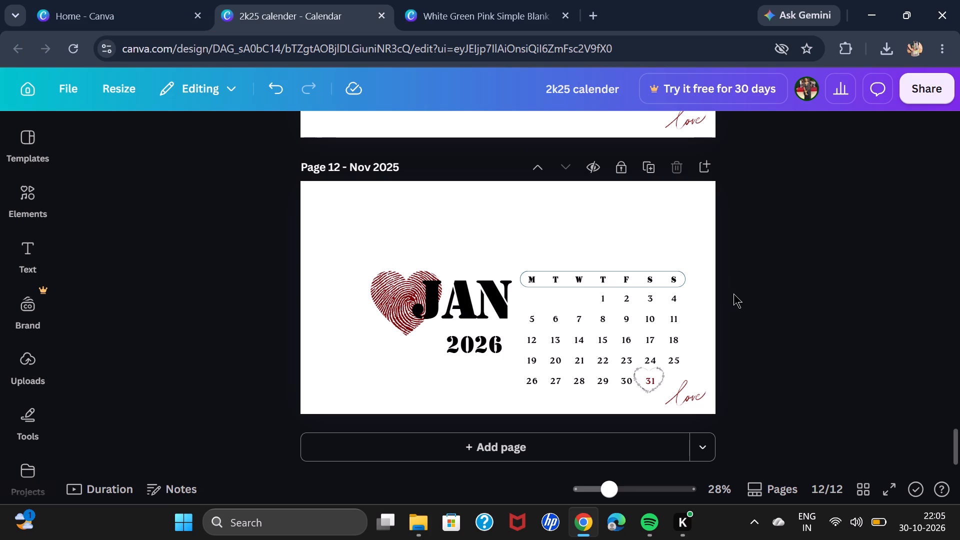
pyautogui.scroll(1, 733, 293)
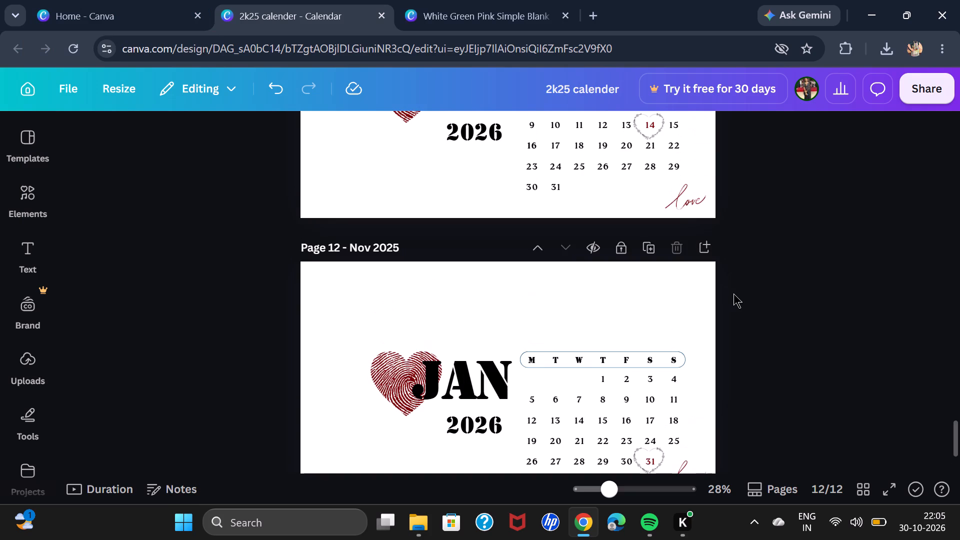
pyautogui.scroll(9, 733, 293)
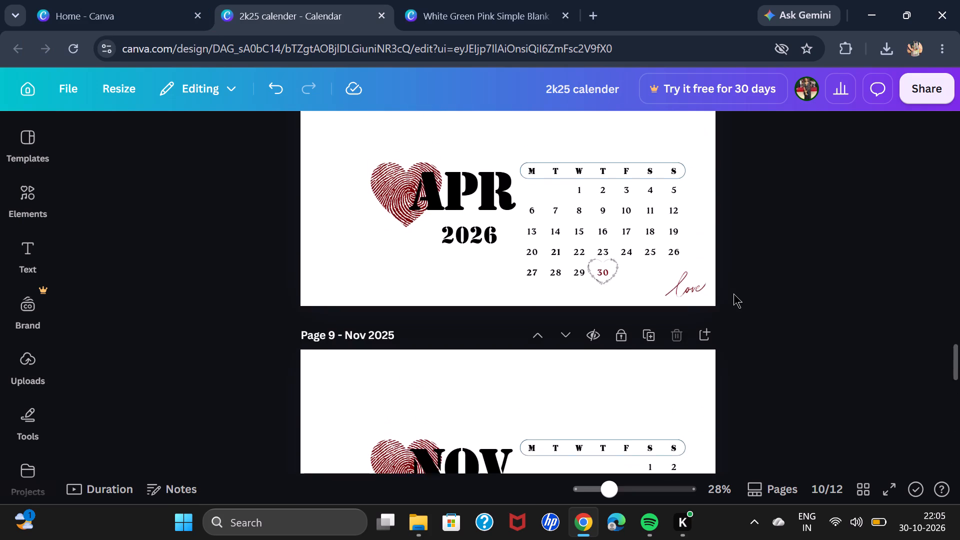
pyautogui.scroll(15, 733, 293)
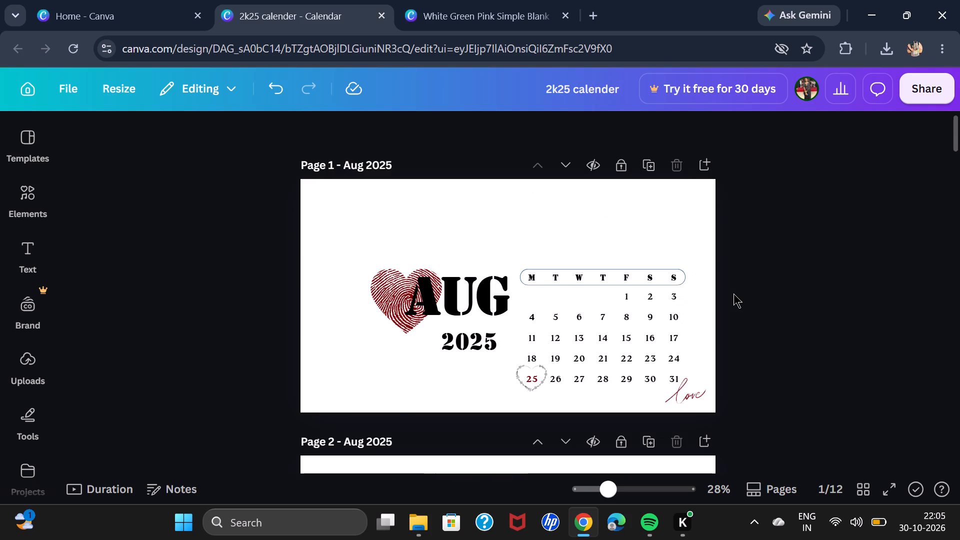
pyautogui.scroll(-2, 733, 293)
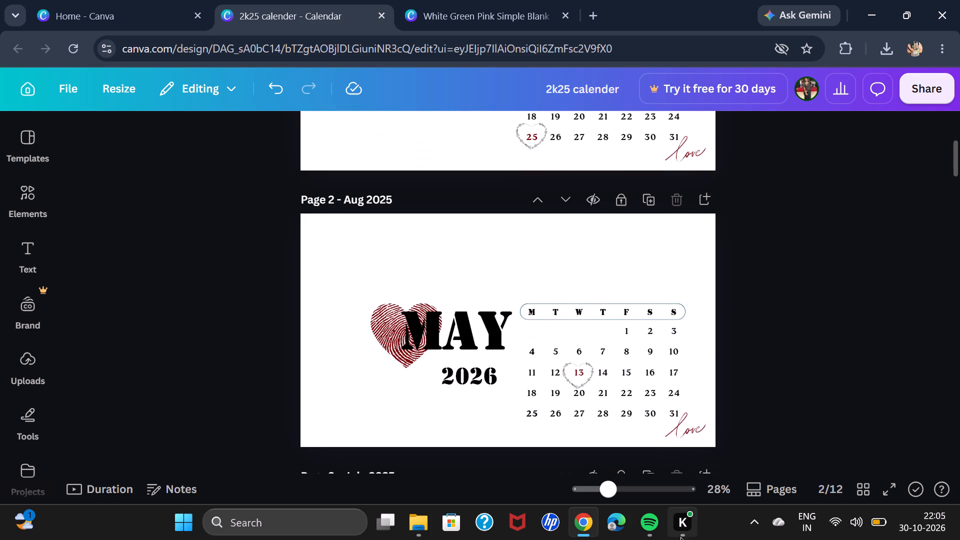